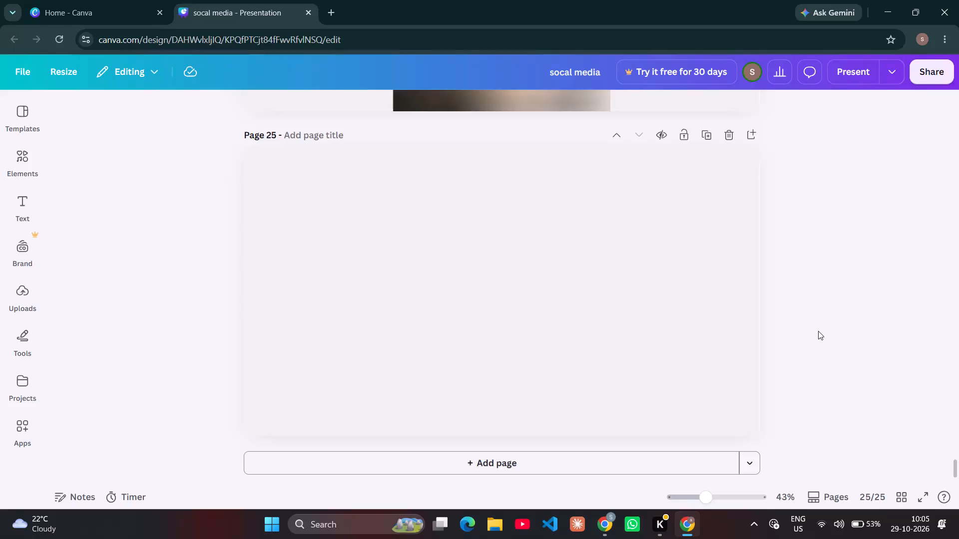
Search the elements library for "watch tower image".
scroll(818, 331, "up", 2)
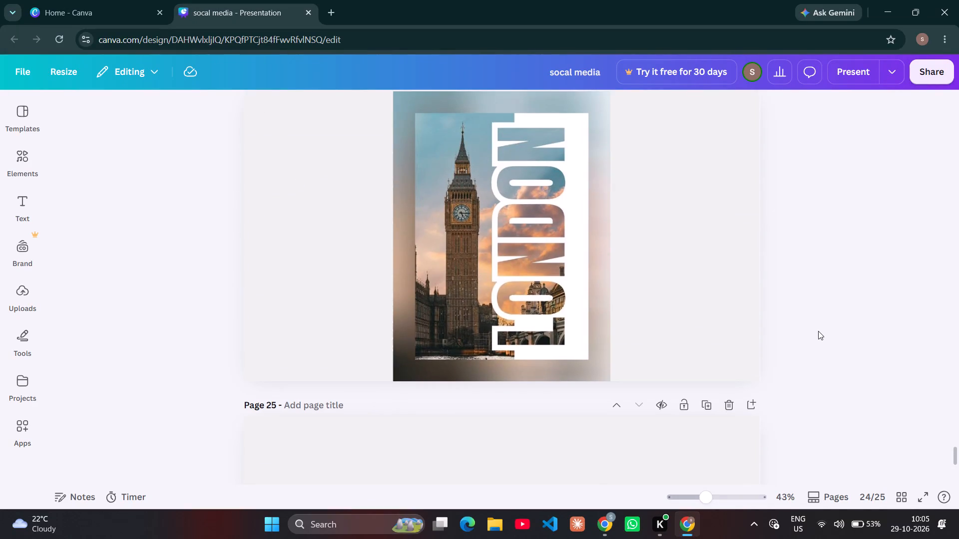
scroll(818, 331, "up", 1)
left_click(19, 152)
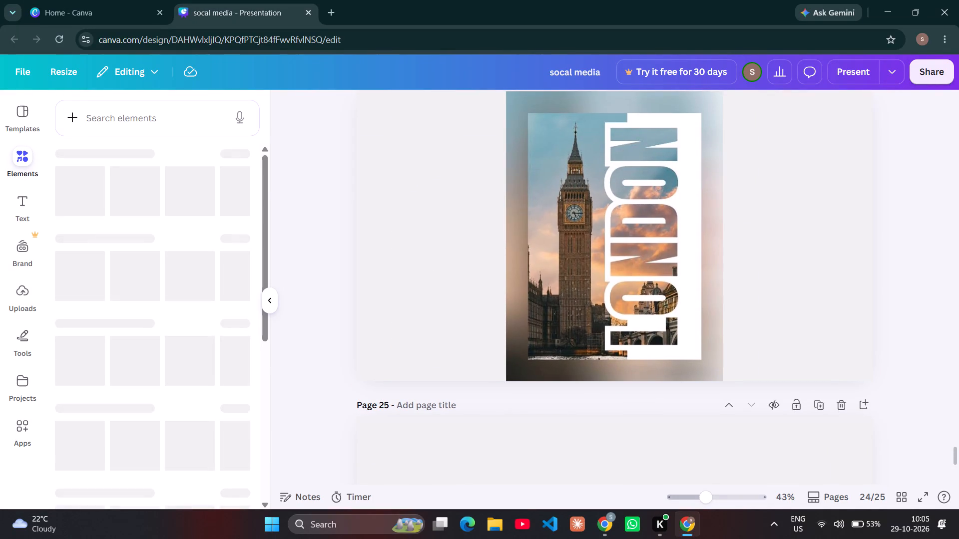
left_click(116, 123)
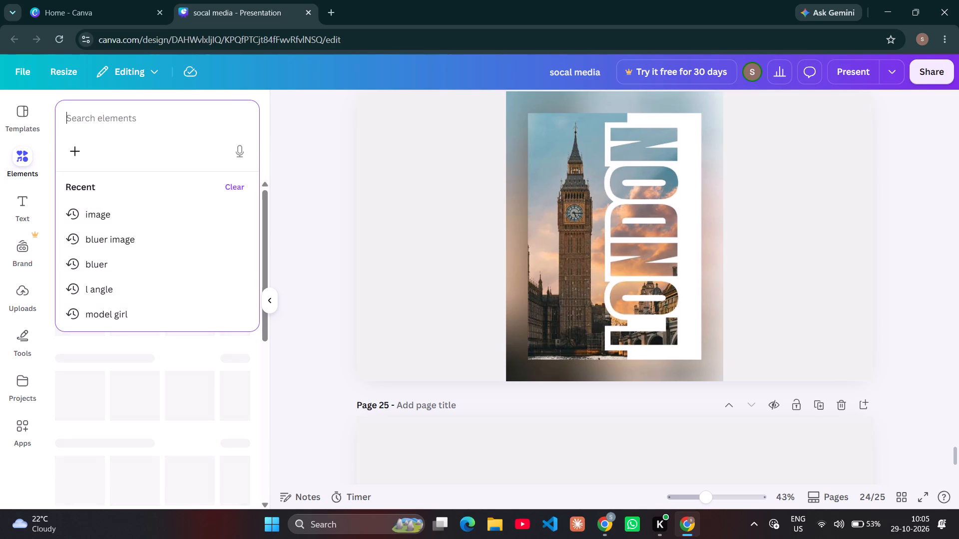
type("wa")
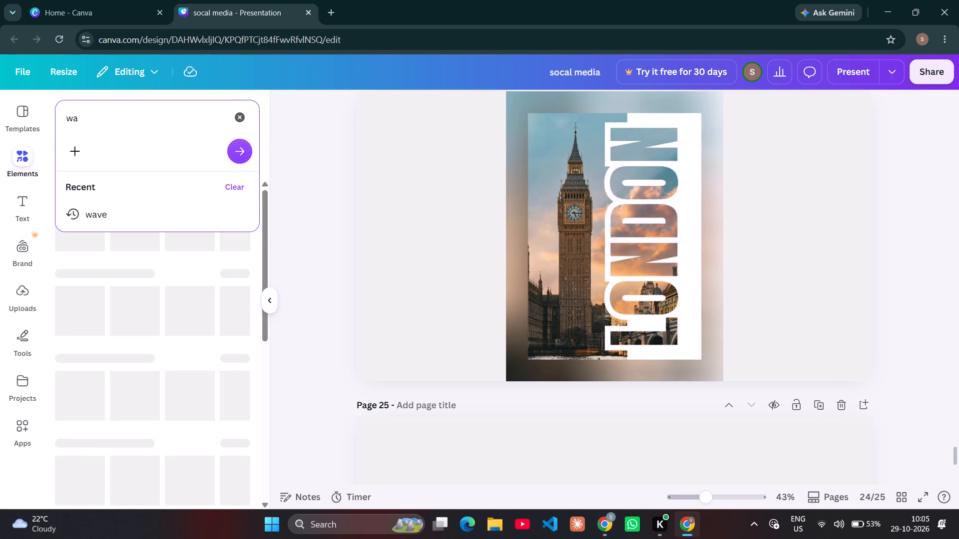
type("tch tower")
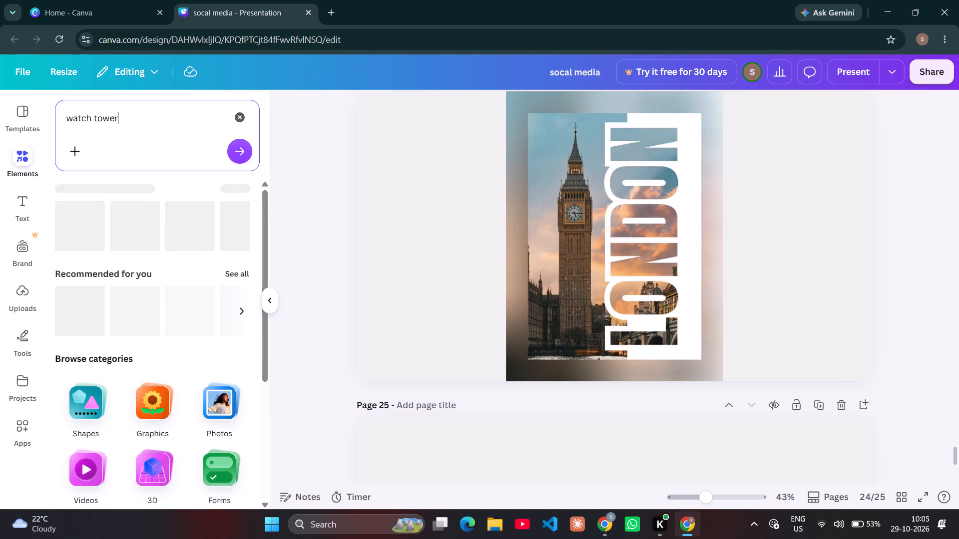
key("space")
type("im")
type("age")
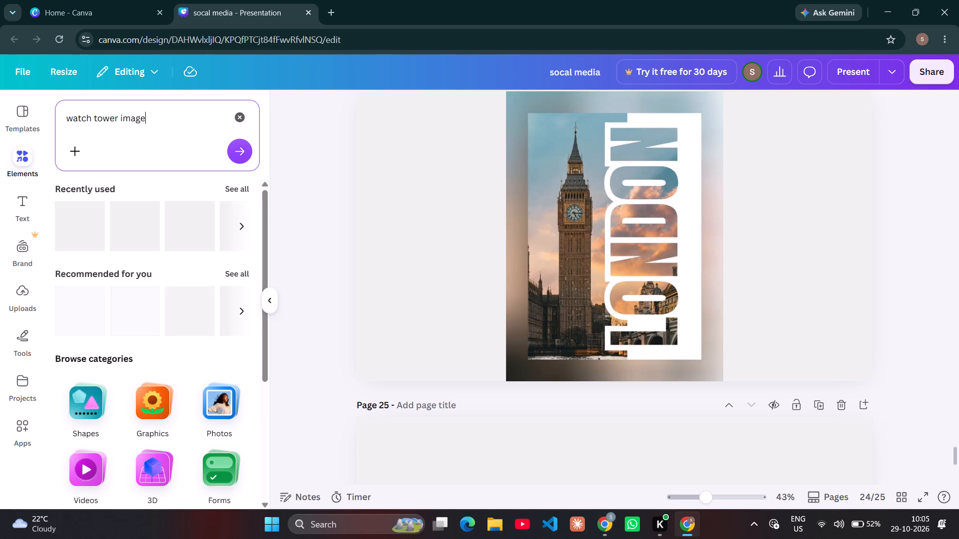
key("Return")
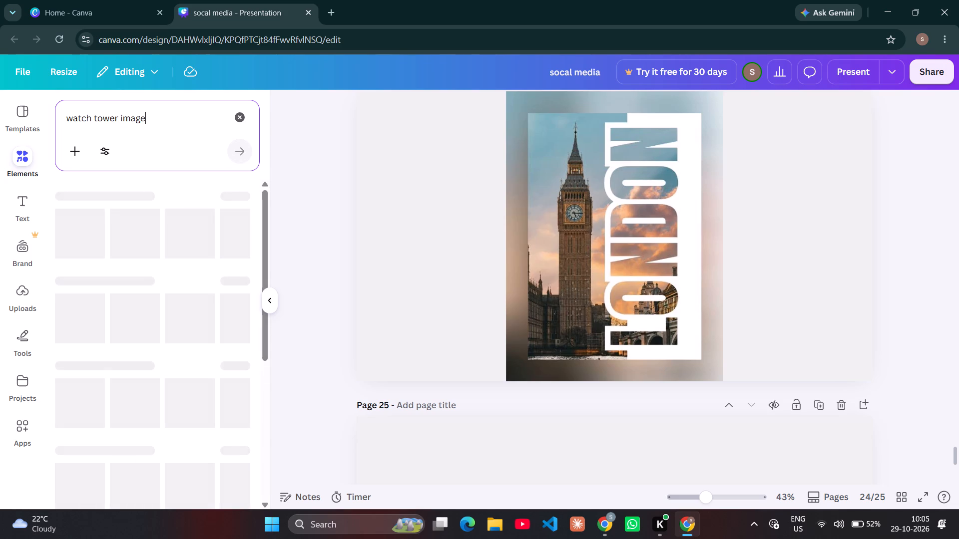
key("Return")
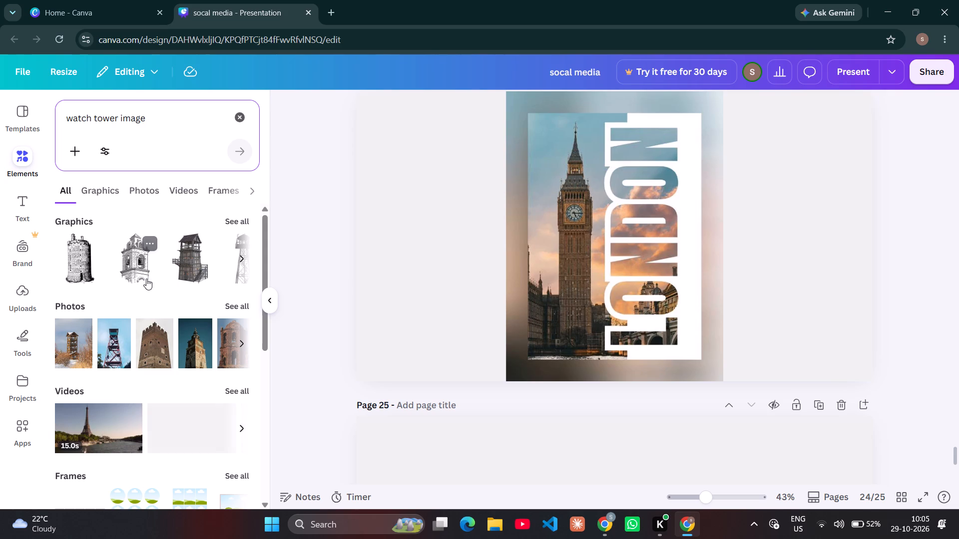
Add the Eiffel Tower photo from the photo results and move it onto the blank page 25.
scroll(201, 355, "left", 1)
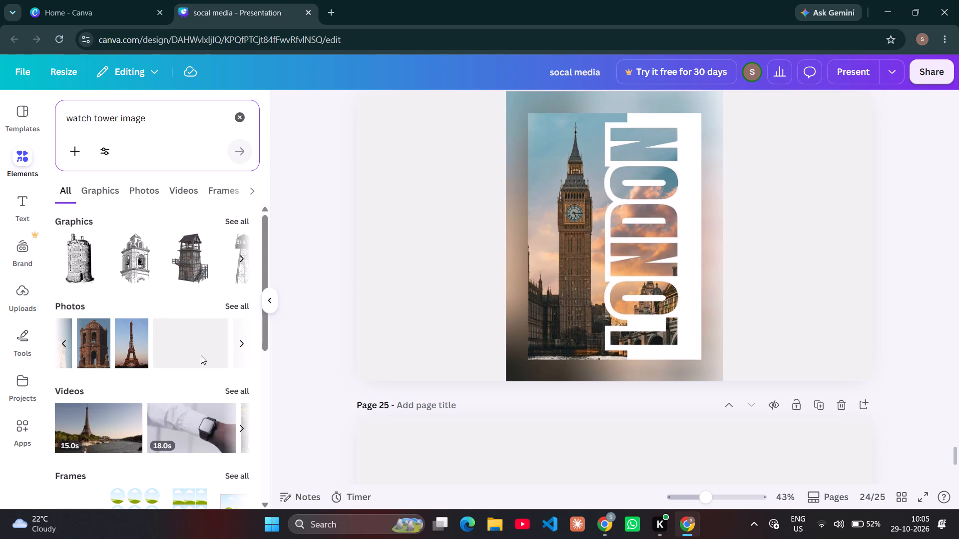
scroll(201, 355, "left", 1)
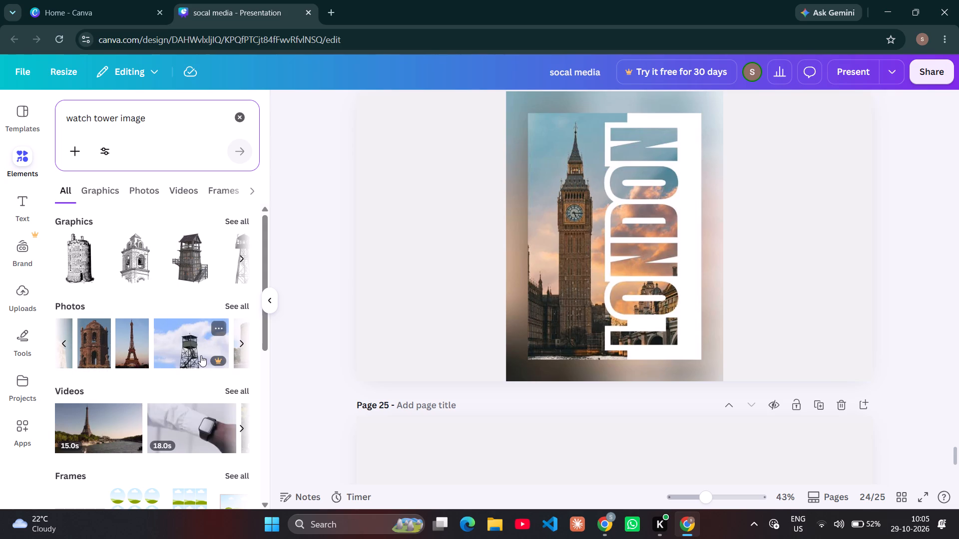
left_click(127, 348)
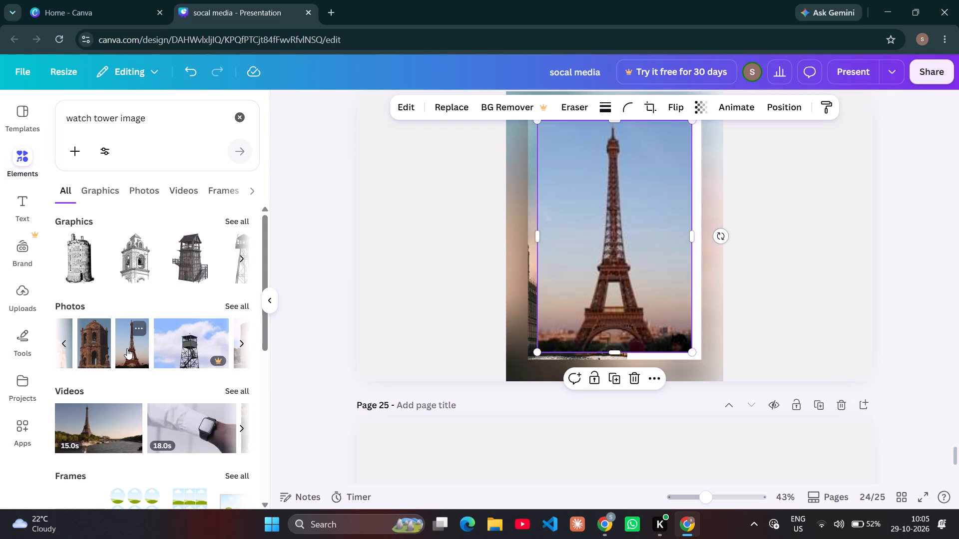
scroll(474, 265, "down", 1)
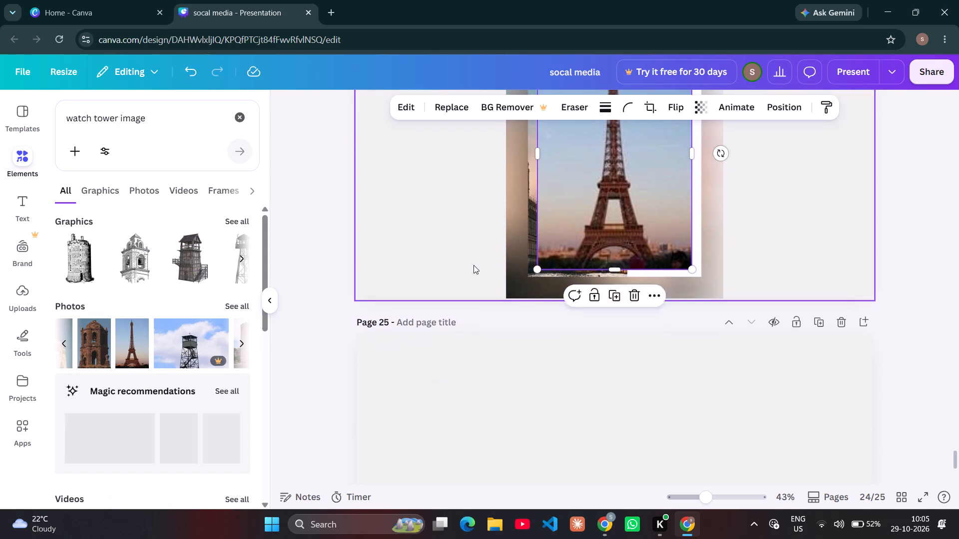
left_click_drag(604, 200, 546, 534)
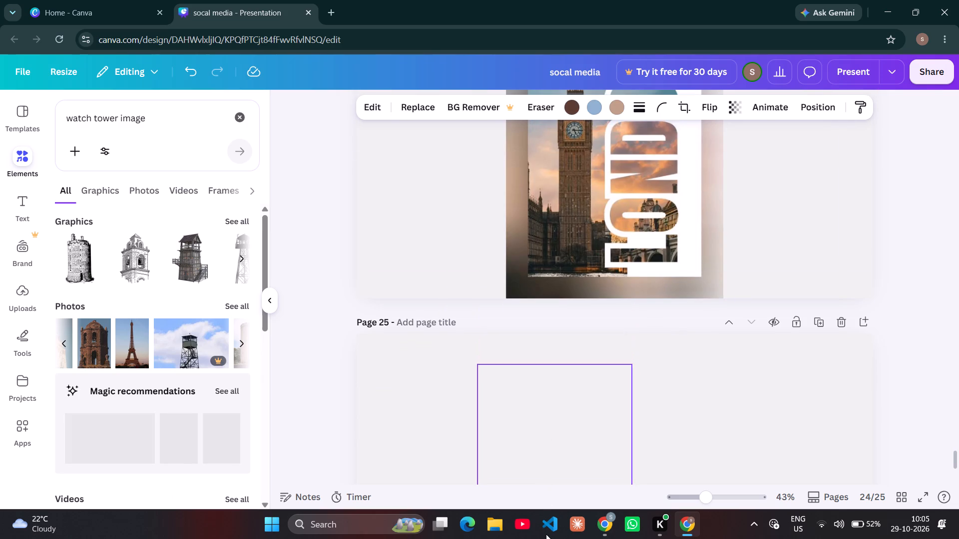
left_click_drag(546, 534, 592, 529)
Copy the width value of the blurred background image behind the London poster on page 24.
left_click(594, 290)
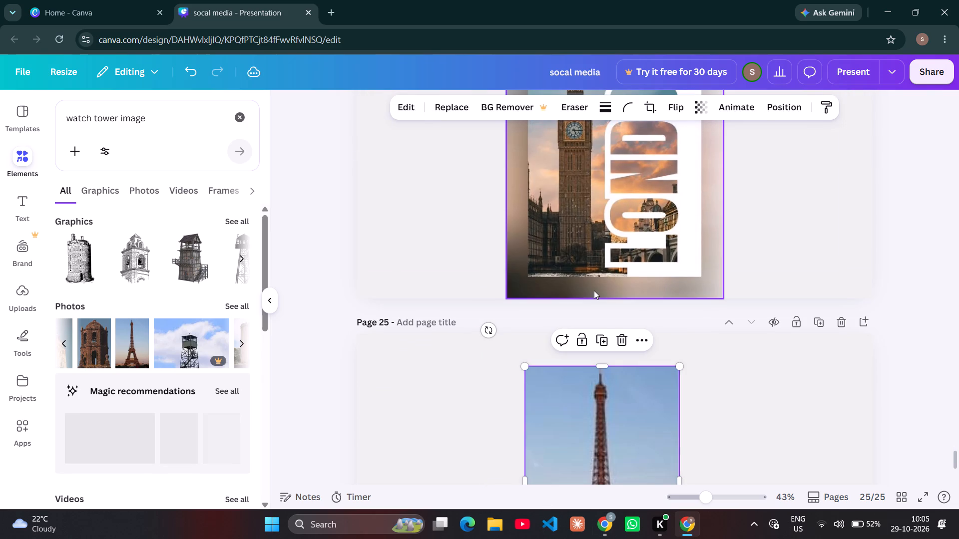
left_click(786, 107)
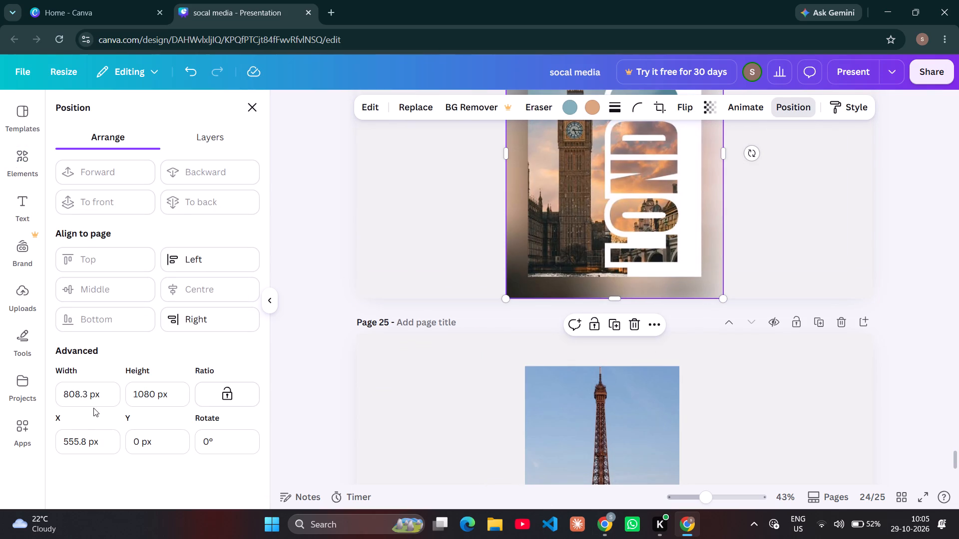
left_click(98, 403)
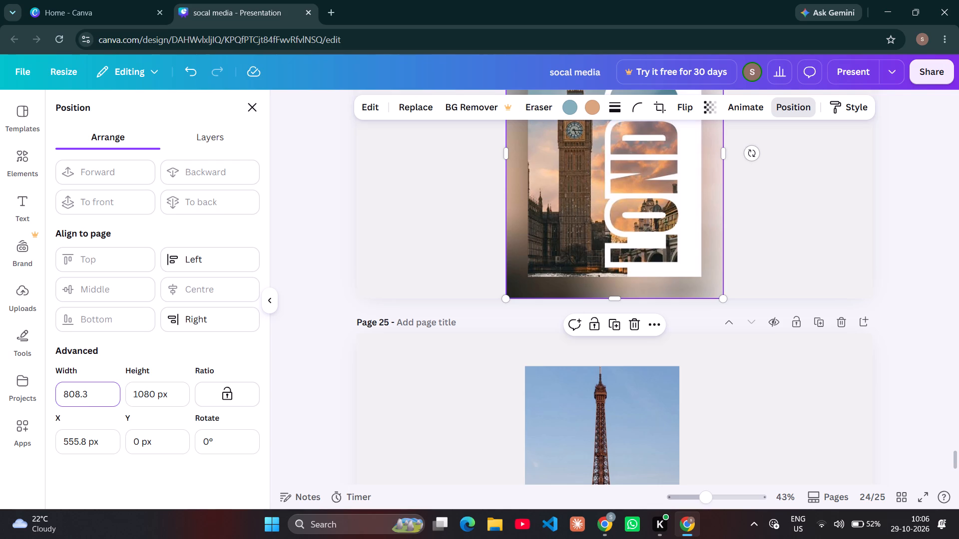
key("ctrl+a")
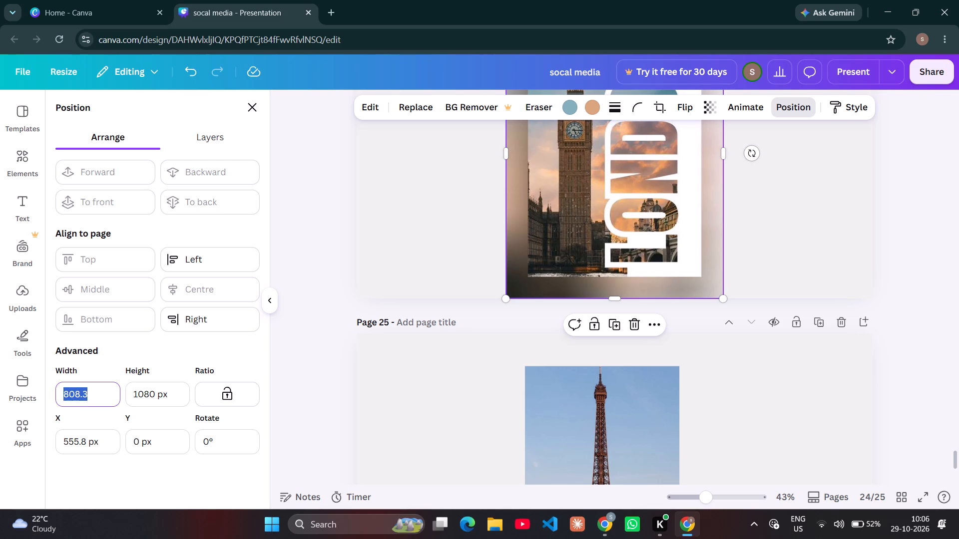
key("ctrl+c")
Set the width of the Eiffel Tower photo on page 25 to the copied 808.3 px.
scroll(301, 395, "down", 4)
scroll(362, 418, "down", 1)
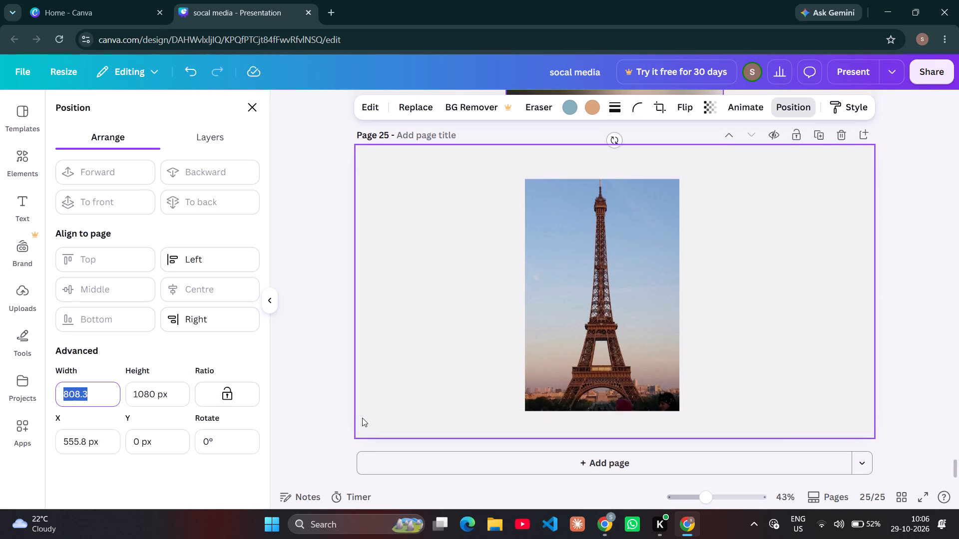
scroll(362, 418, "down", 8)
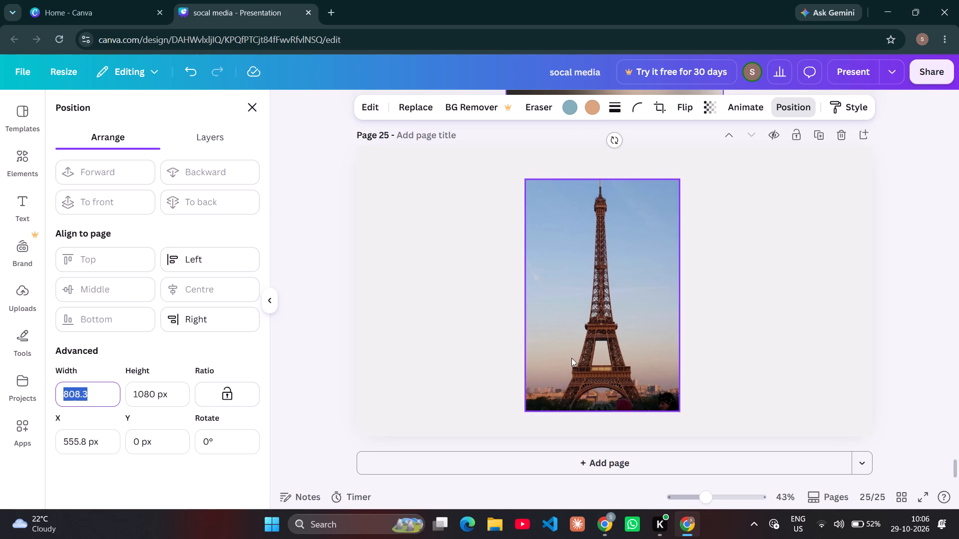
left_click(576, 350)
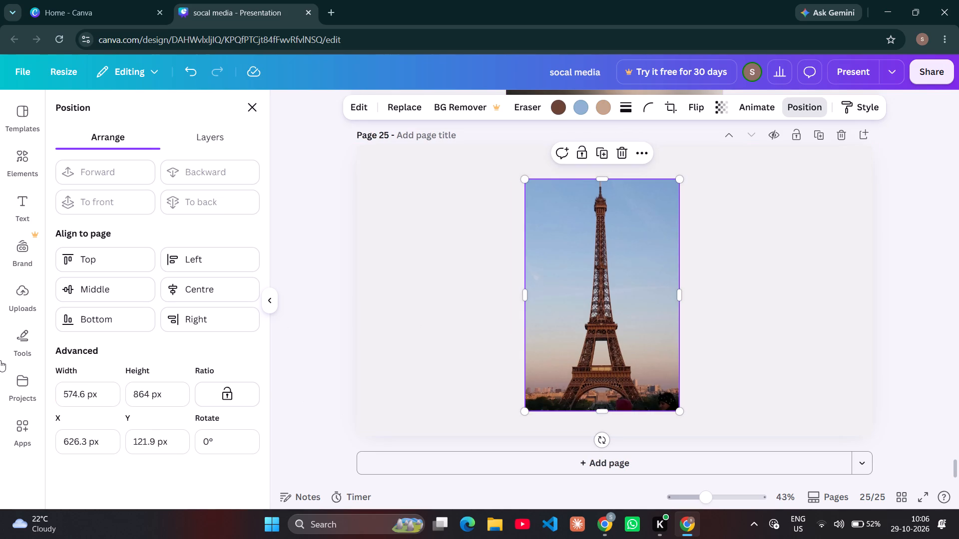
left_click(87, 405)
key("ctrl+a")
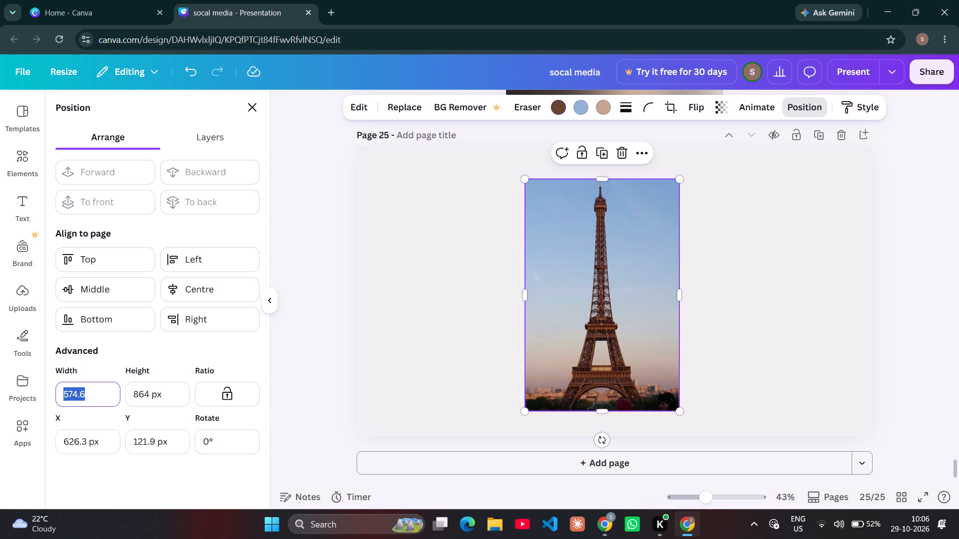
key("ctrl+v")
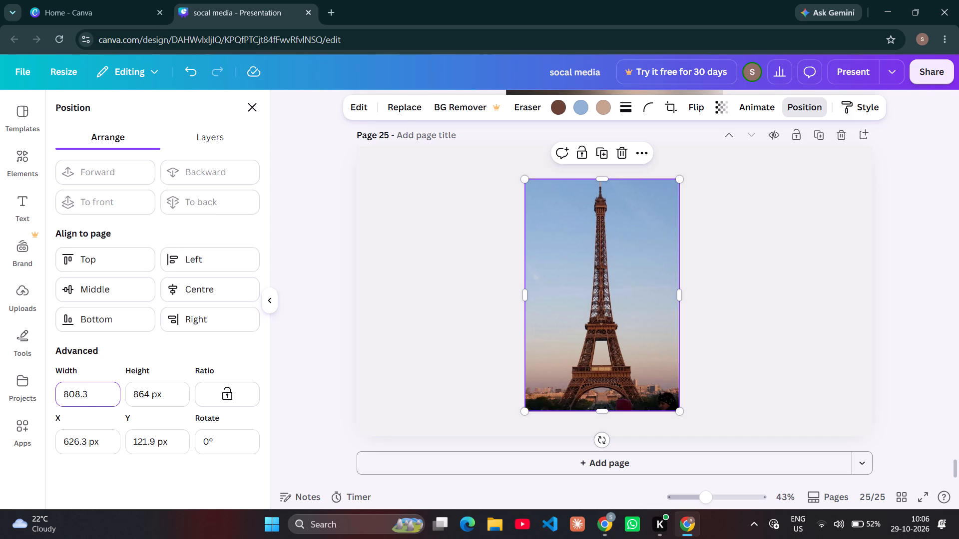
key("Return")
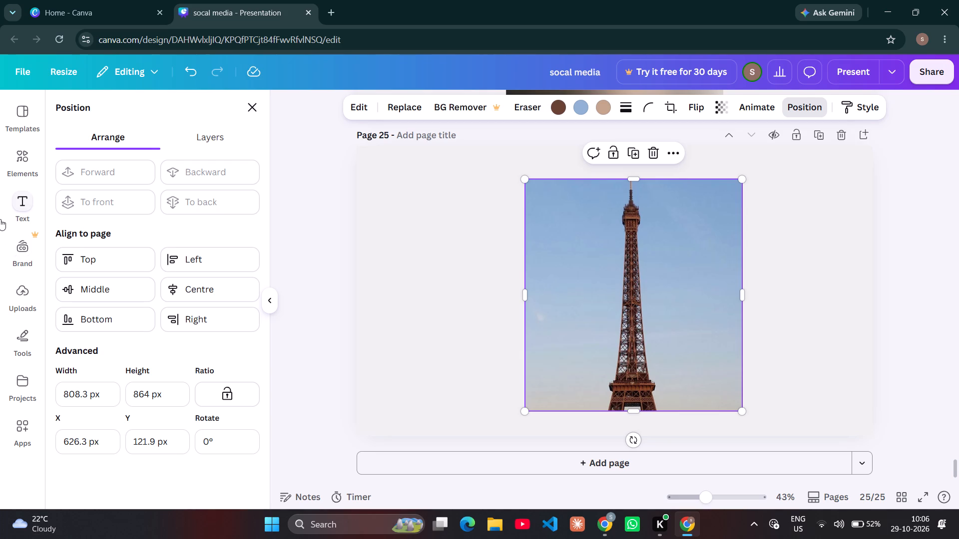
Align the Eiffel Tower photo to the middle and centre of page 25.
left_click(140, 286)
left_click(189, 297)
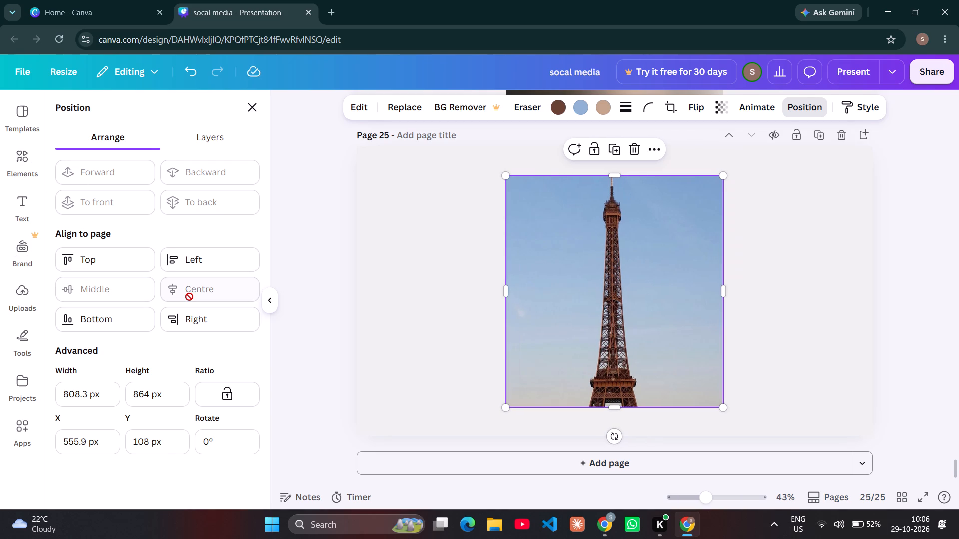
Set the Eiffel Tower photo's height to 1080 px and realign it to the vertical middle of the page.
left_click(151, 402)
key("BackSpace")
key("BackSpace")
key("BackSpace")
key("BackSpace")
key("BackSpace")
key("BackSpace")
key("BackSpace")
key("BackSpace")
key("BackSpace")
key("BackSpace")
key("BackSpace")
key("BackSpace")
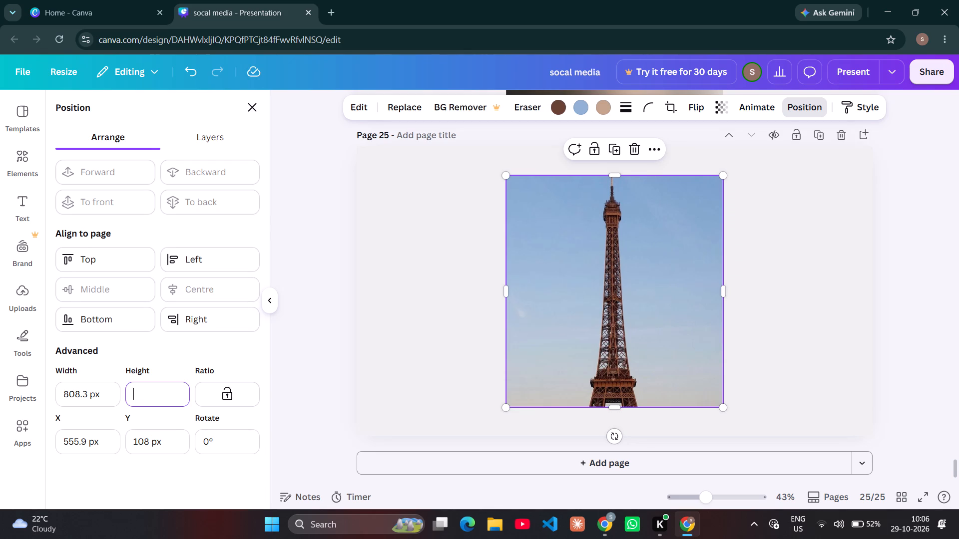
type("1080")
key("Return")
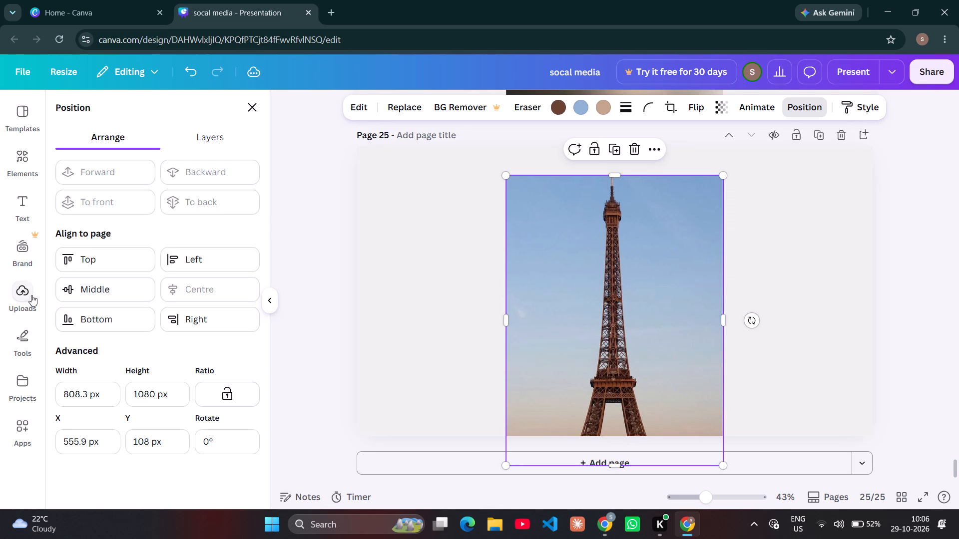
left_click(69, 300)
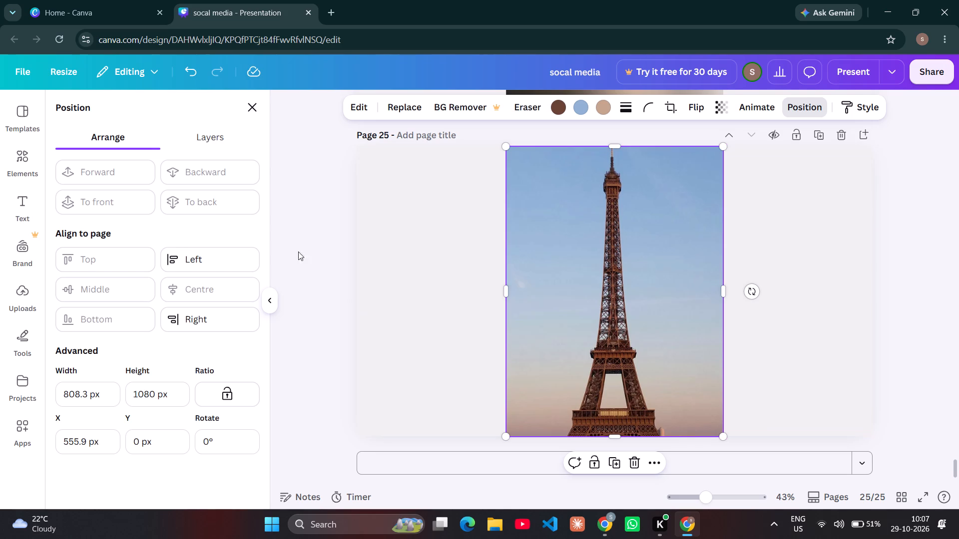
left_click(298, 209)
Check the London poster on page 24 and search the elements library for "bluer".
scroll(298, 209, "up", 5)
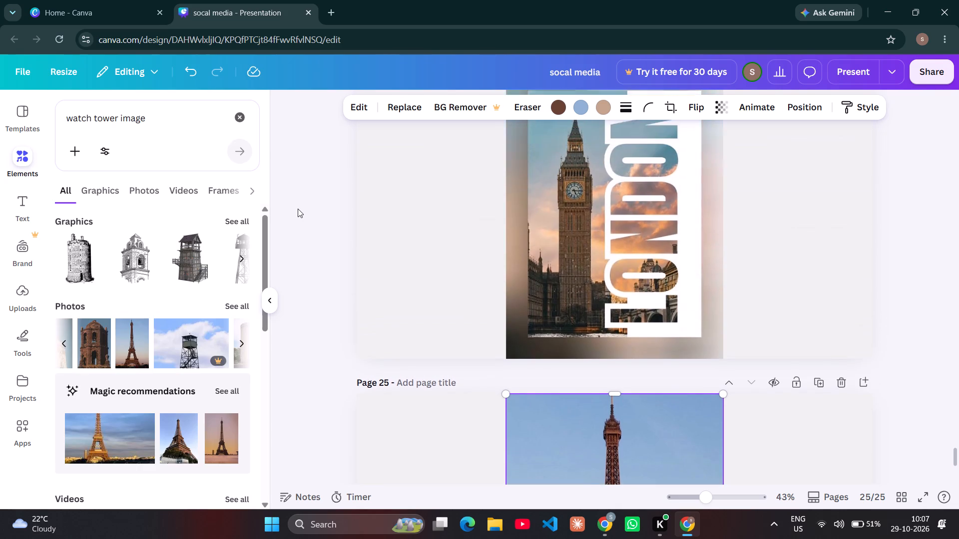
scroll(298, 209, "up", 1)
scroll(298, 199, "down", 7)
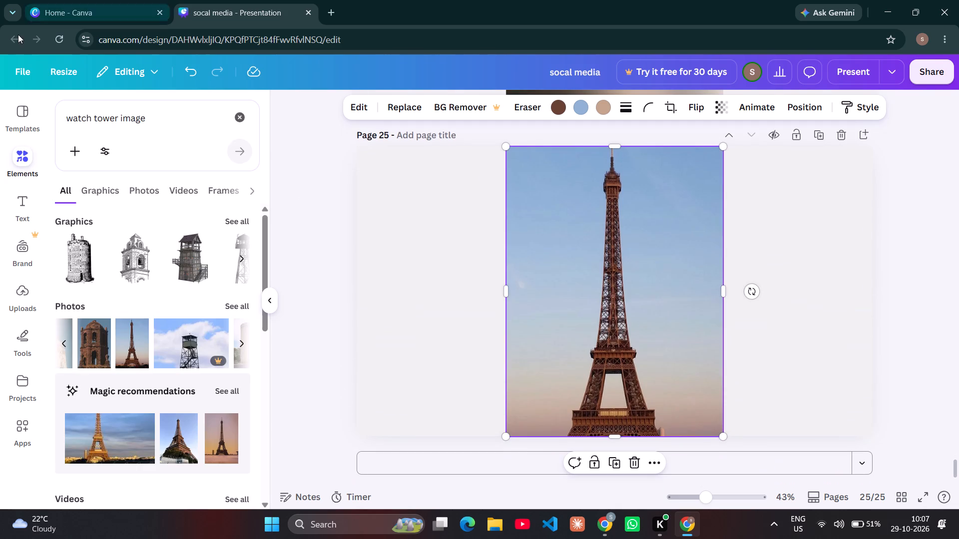
left_click(189, 106)
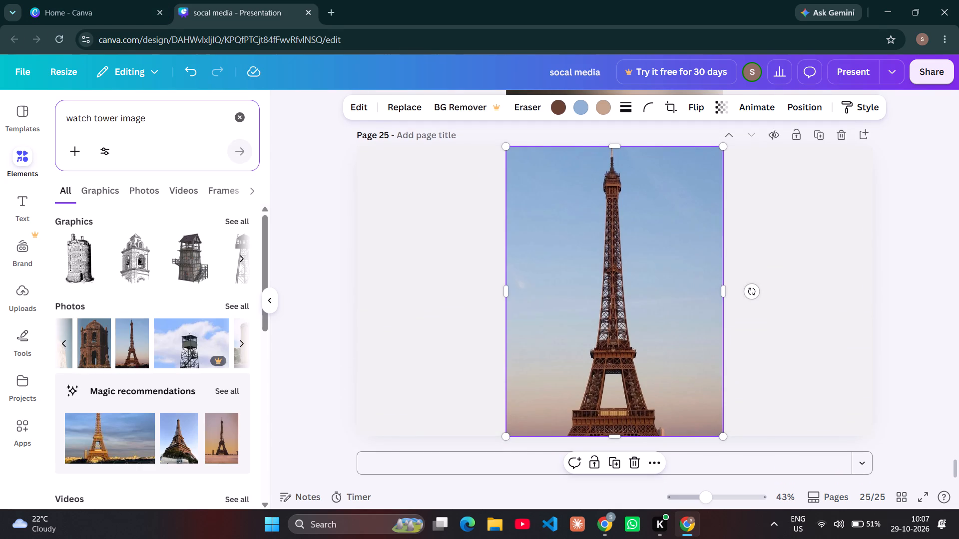
left_click(243, 118)
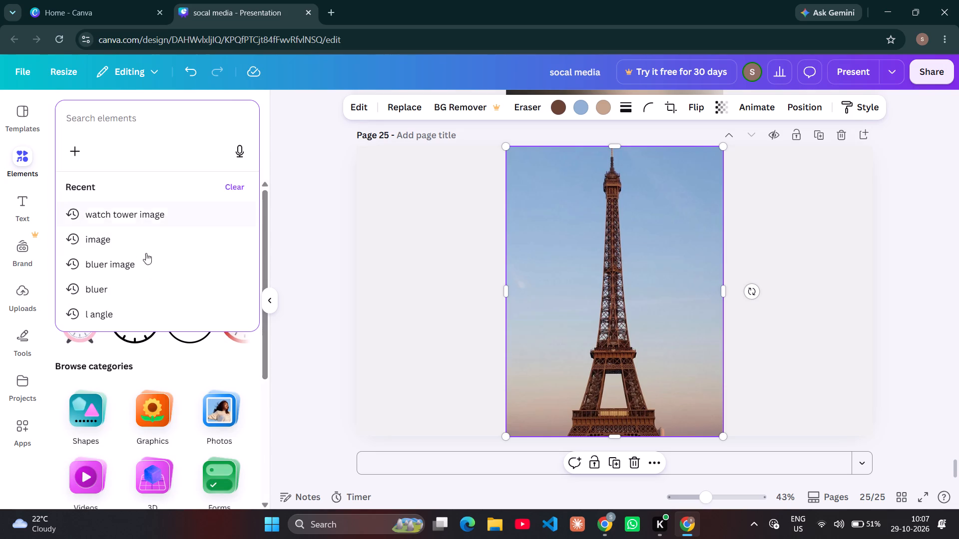
left_click(156, 284)
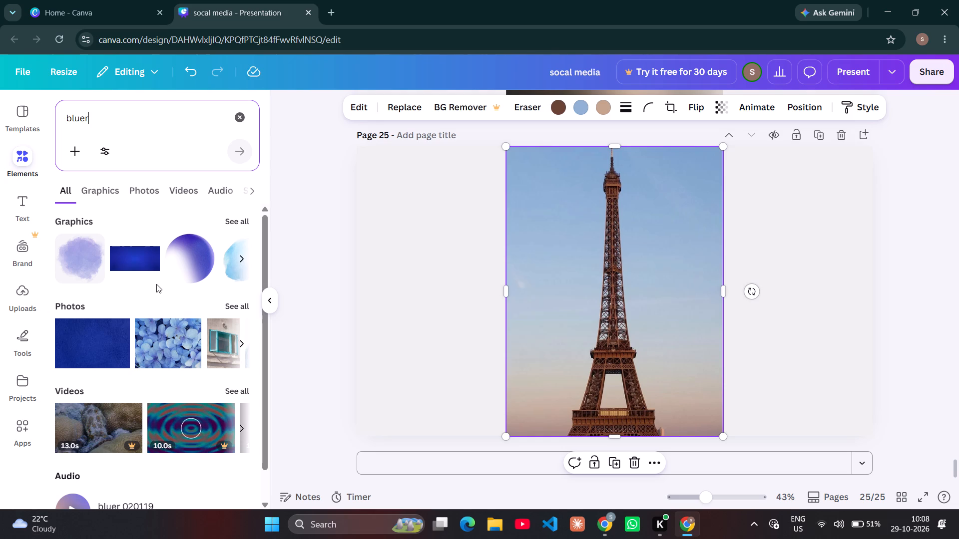
left_click(156, 284)
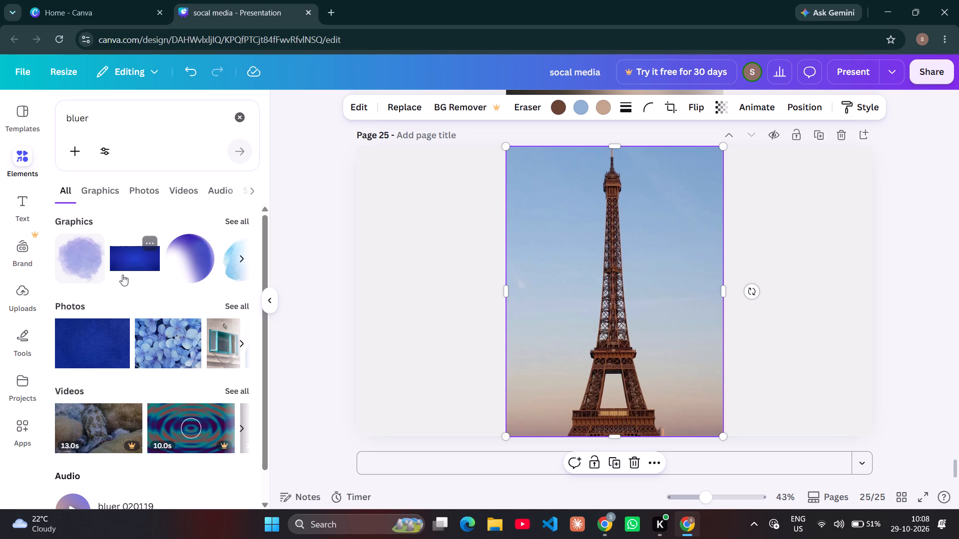
Look through all the graphics results for a blur element suited to the Eiffel Tower poster, comparing with the London poster.
scroll(385, 321, "up", 2)
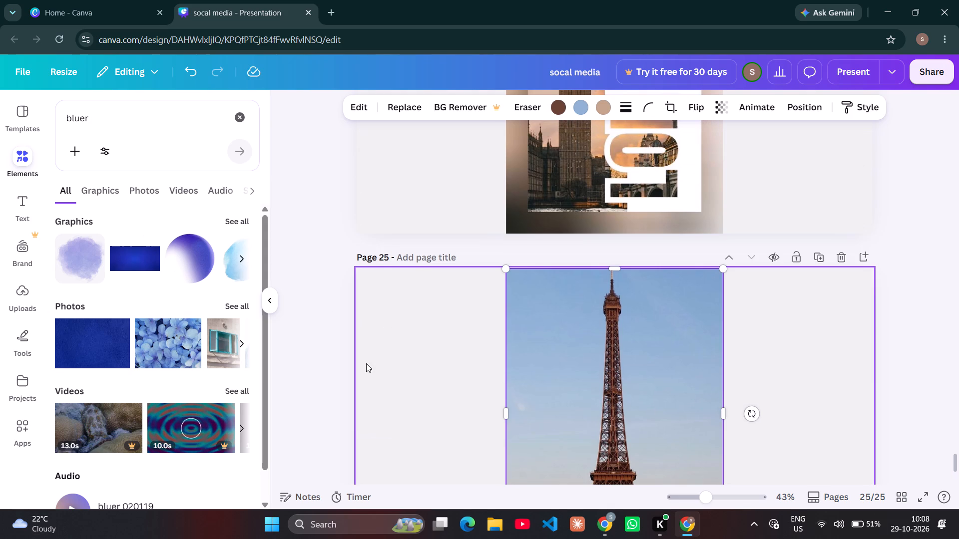
scroll(366, 363, "up", 1)
scroll(366, 363, "left", 1)
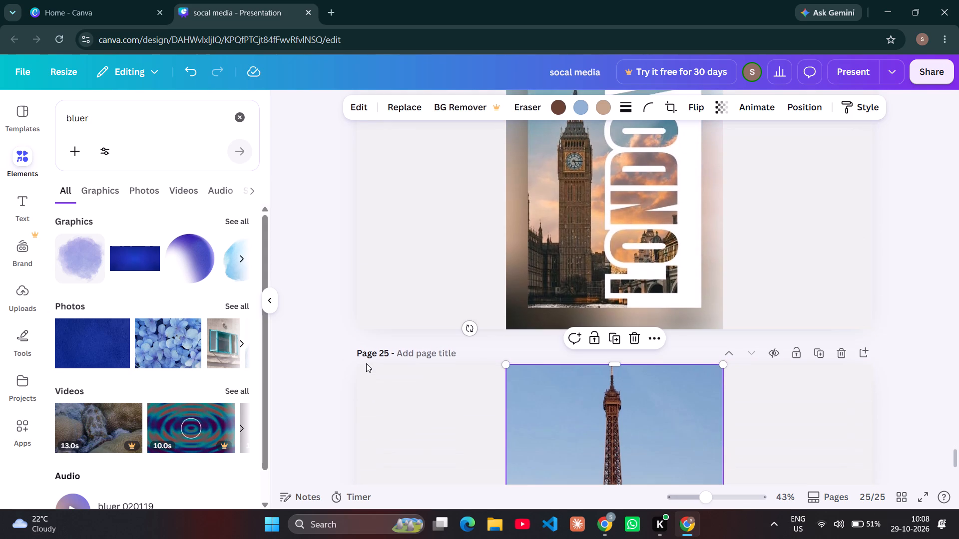
scroll(185, 245, "left", 2)
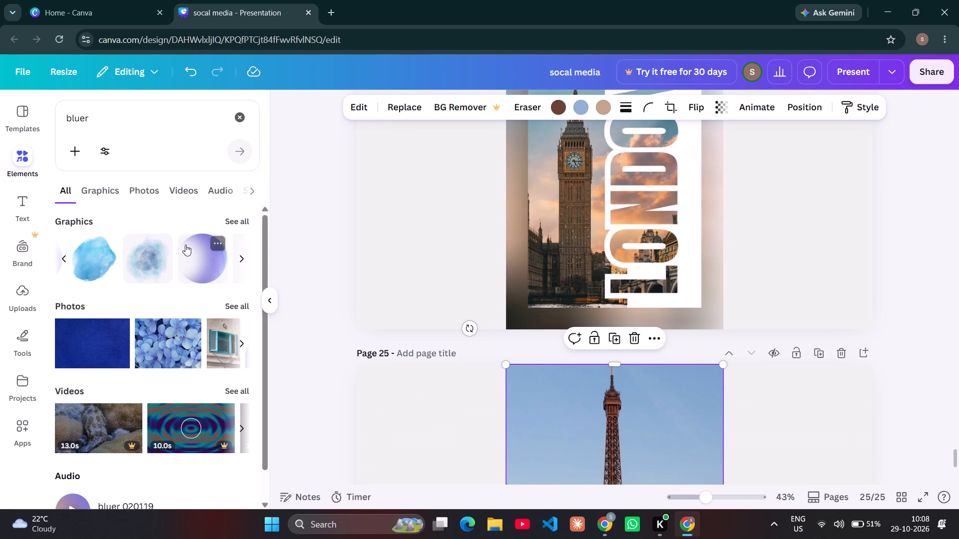
scroll(185, 245, "left", 3)
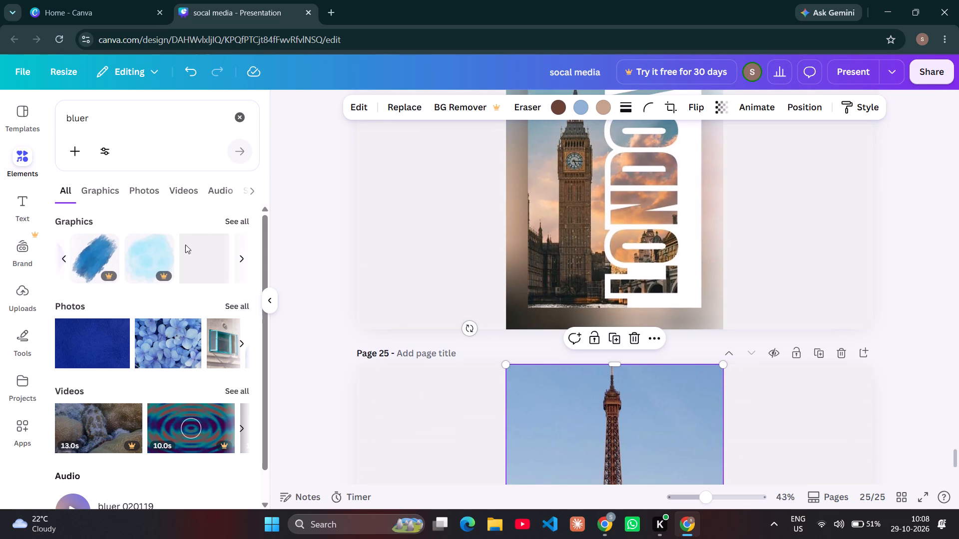
scroll(185, 245, "left", 4)
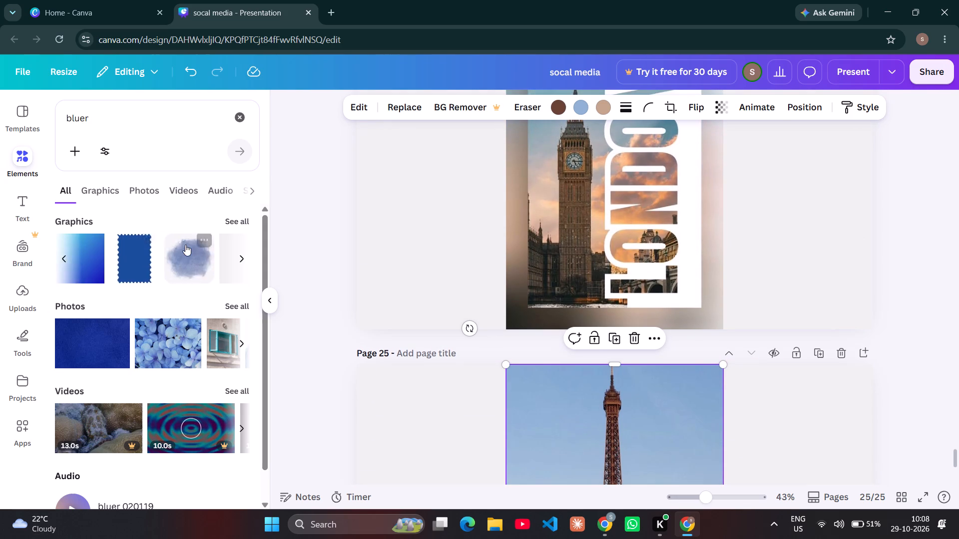
scroll(185, 245, "left", 3)
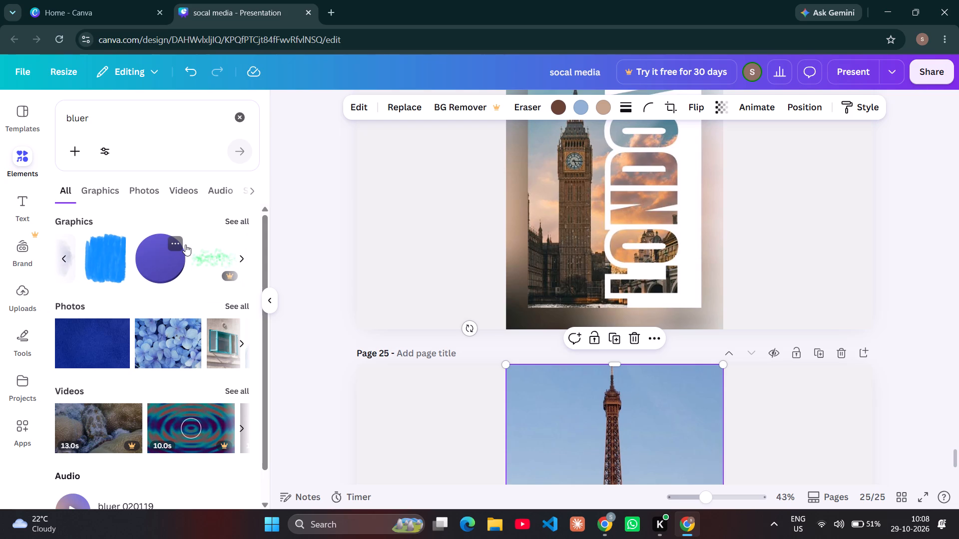
scroll(185, 245, "left", 2)
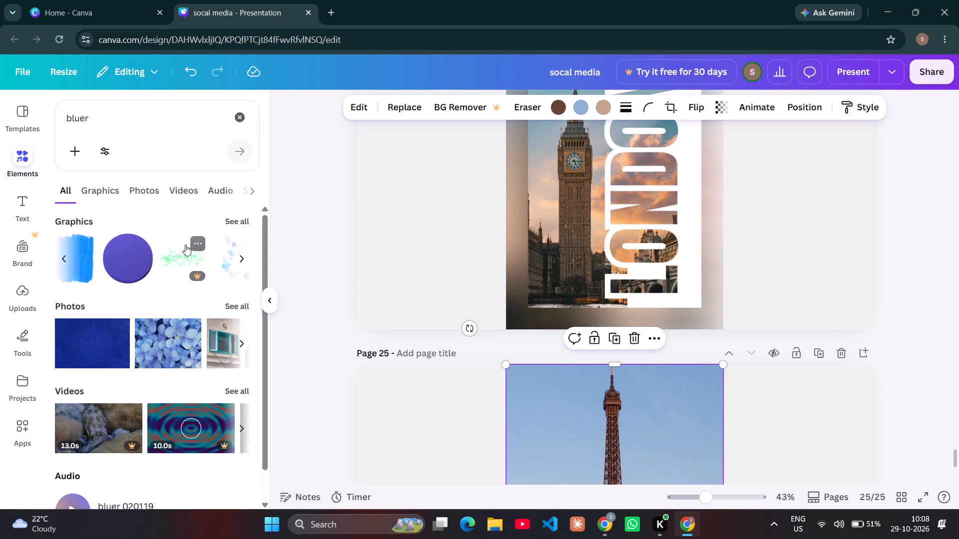
scroll(185, 245, "left", 1)
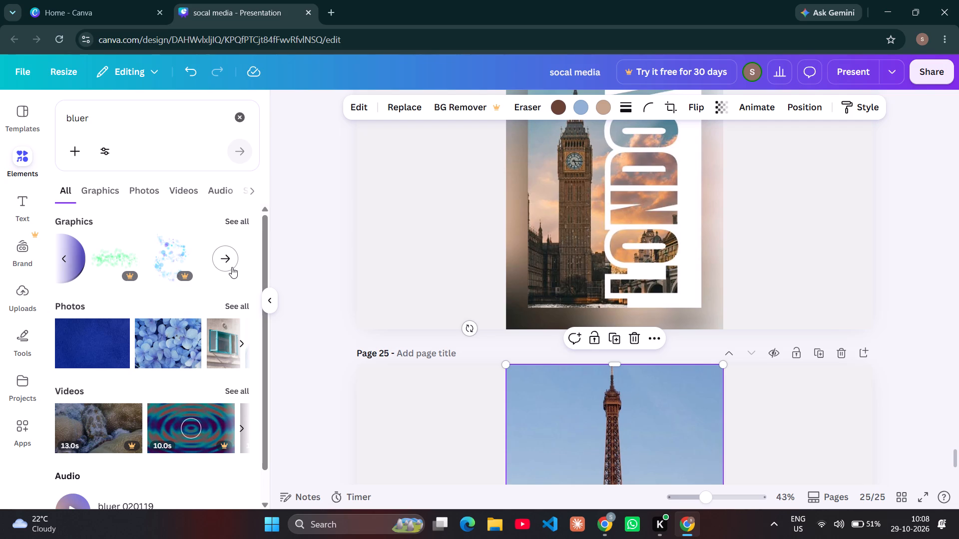
left_click(232, 267)
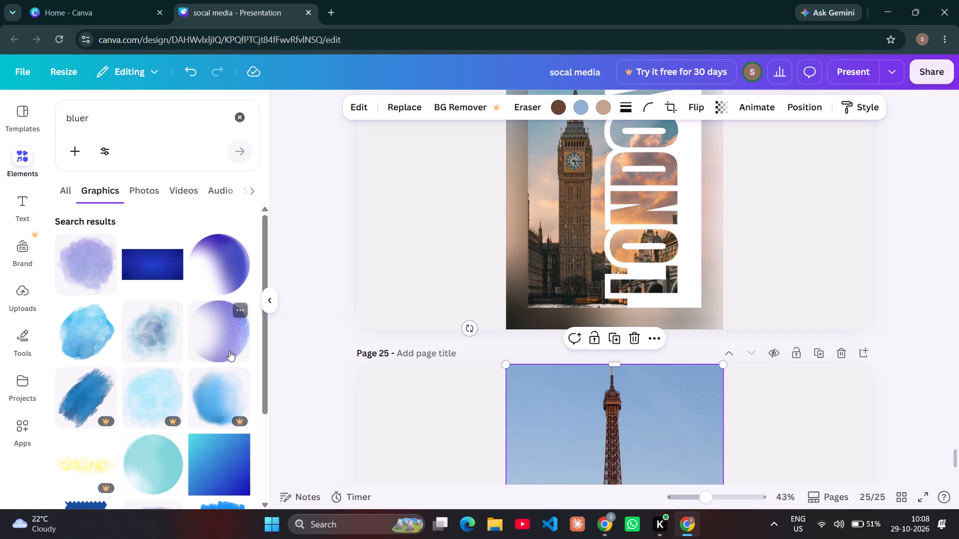
scroll(348, 374, "down", 2)
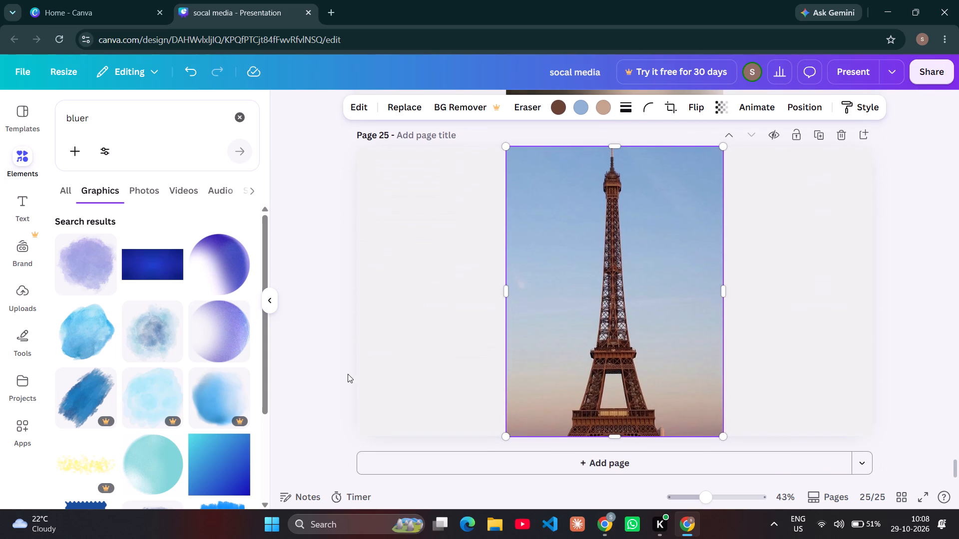
scroll(348, 374, "down", 2)
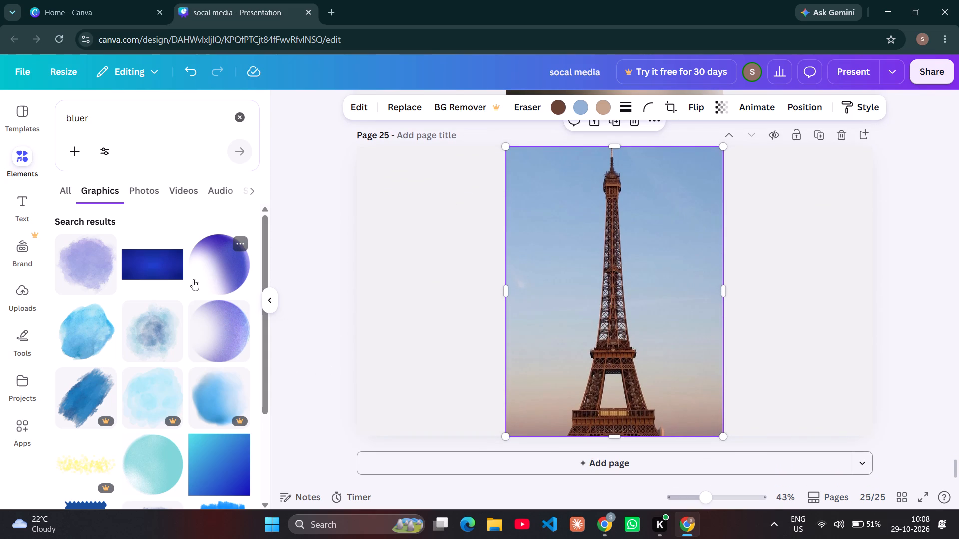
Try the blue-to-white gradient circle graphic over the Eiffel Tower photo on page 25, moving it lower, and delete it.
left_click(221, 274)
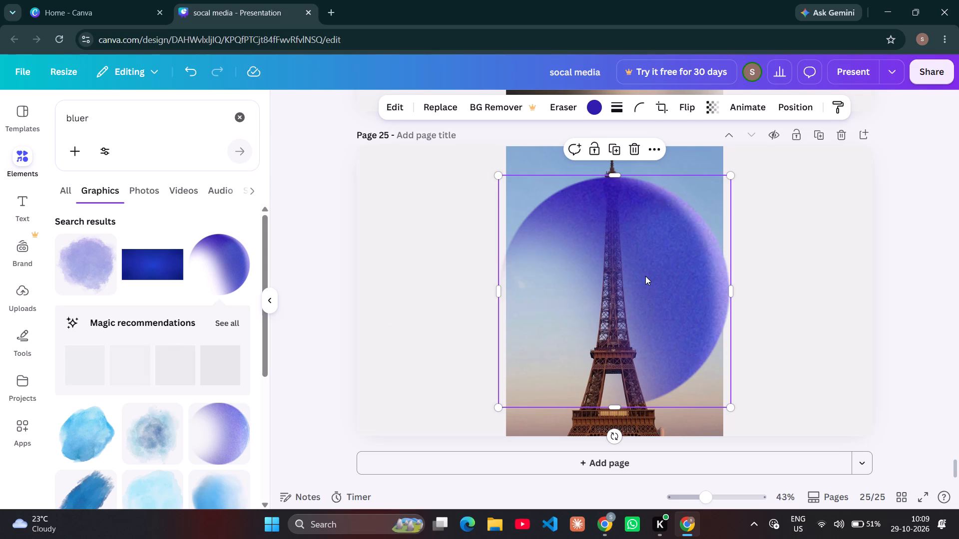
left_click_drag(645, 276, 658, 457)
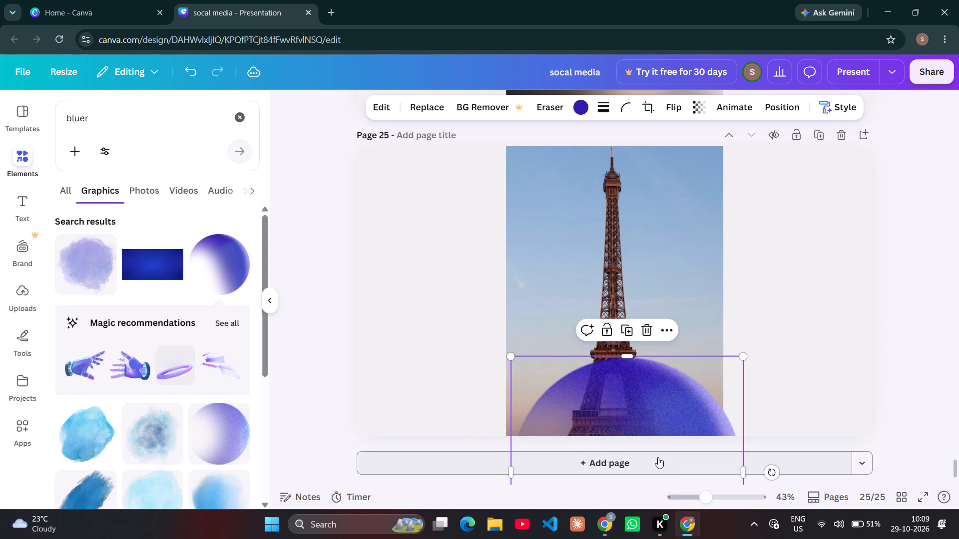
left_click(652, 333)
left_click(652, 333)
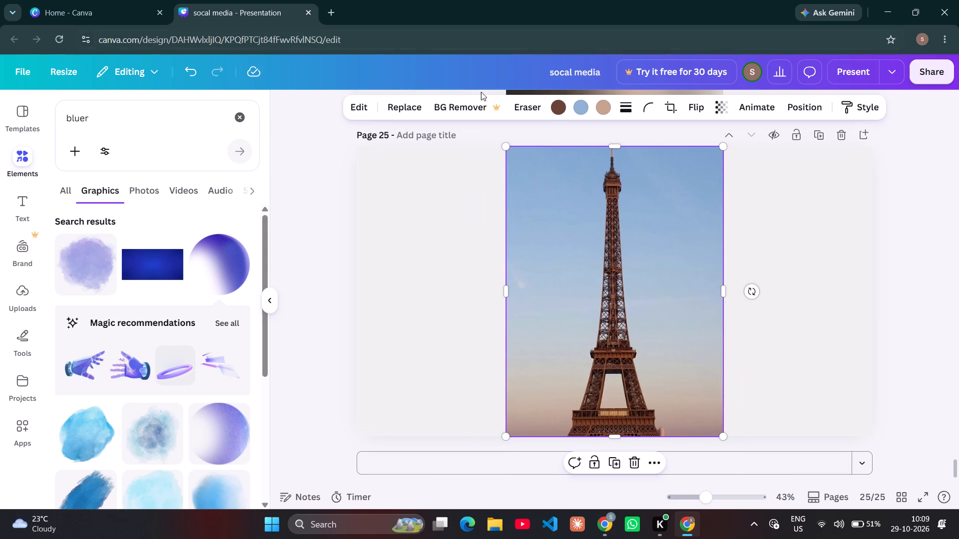
Open the Eiffel Tower photo's image editing options and examine the filters and Style Match effects.
left_click(368, 113)
left_click(368, 113)
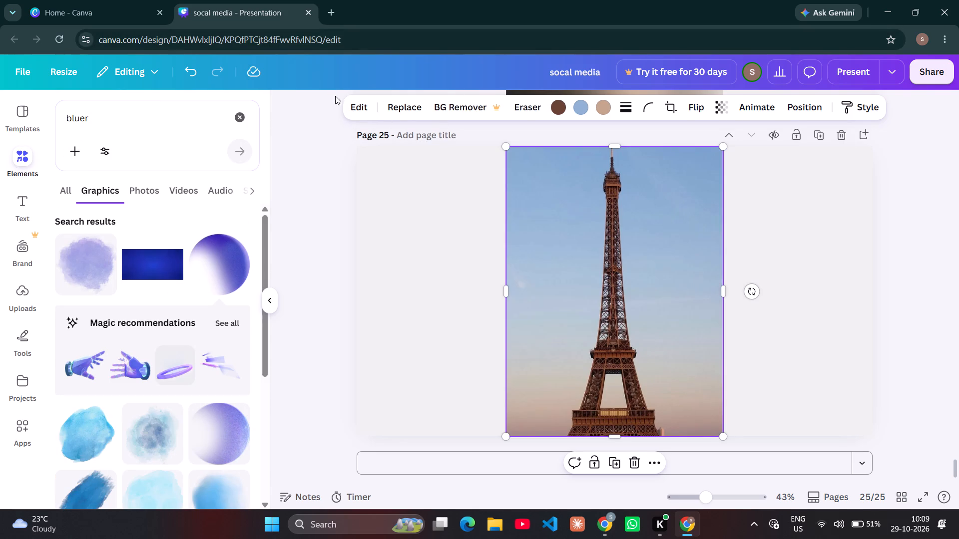
left_click(352, 105)
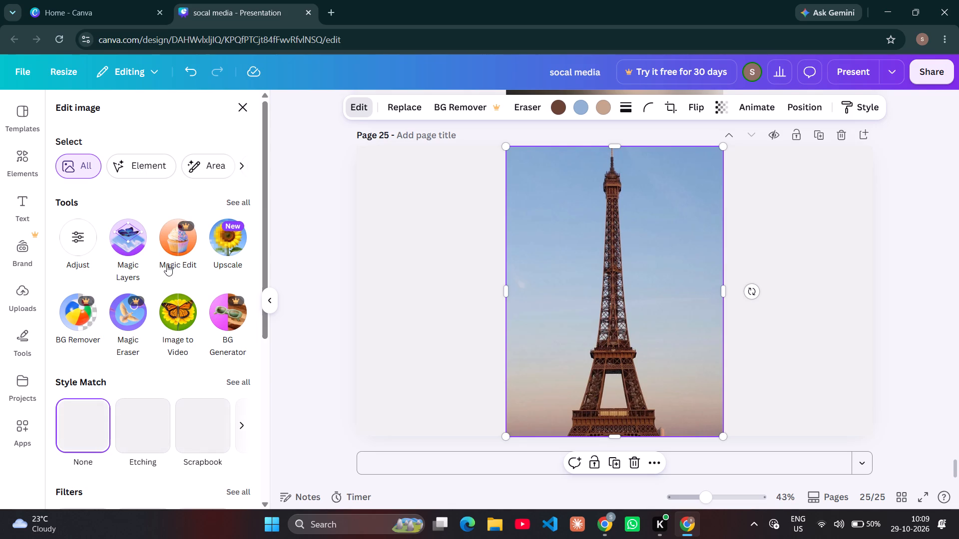
scroll(146, 357, "down", 1)
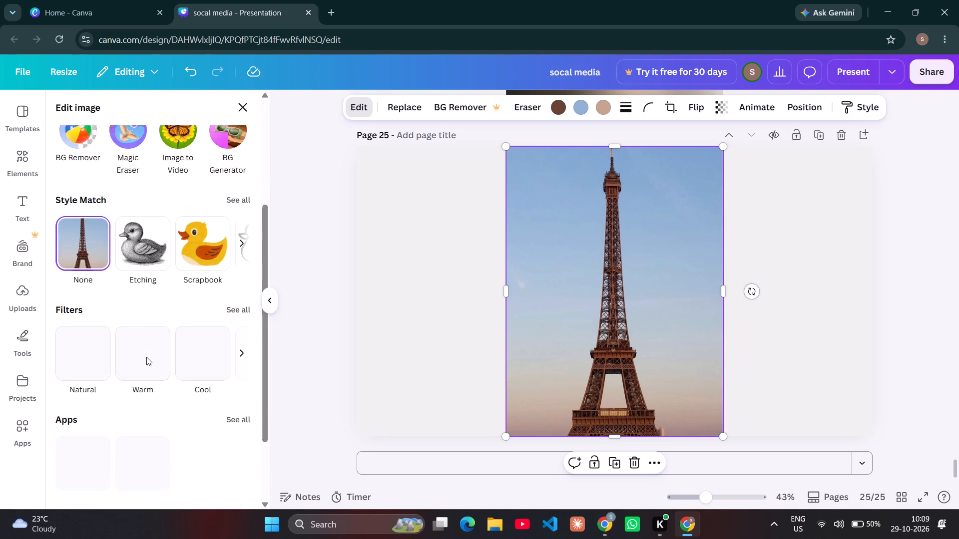
scroll(146, 357, "down", 2)
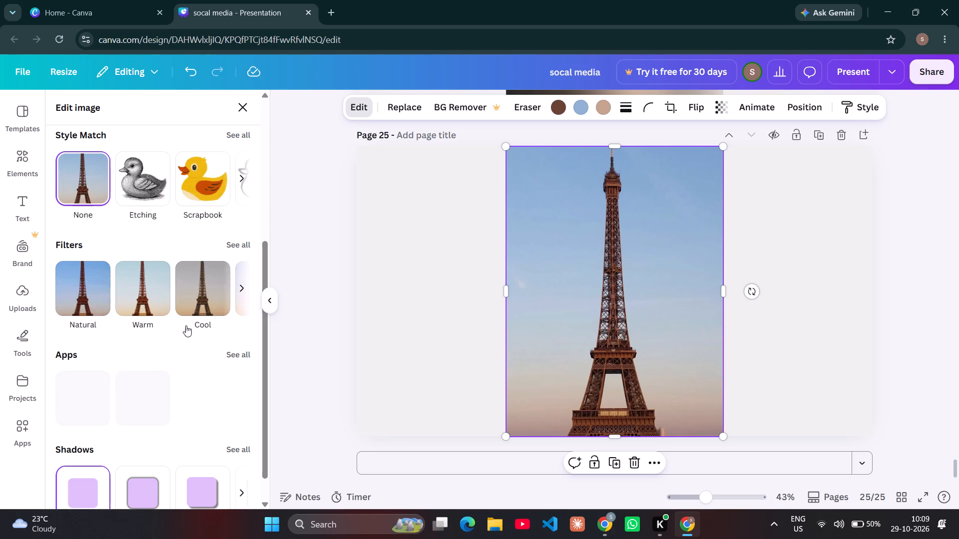
scroll(192, 301, "left", 3)
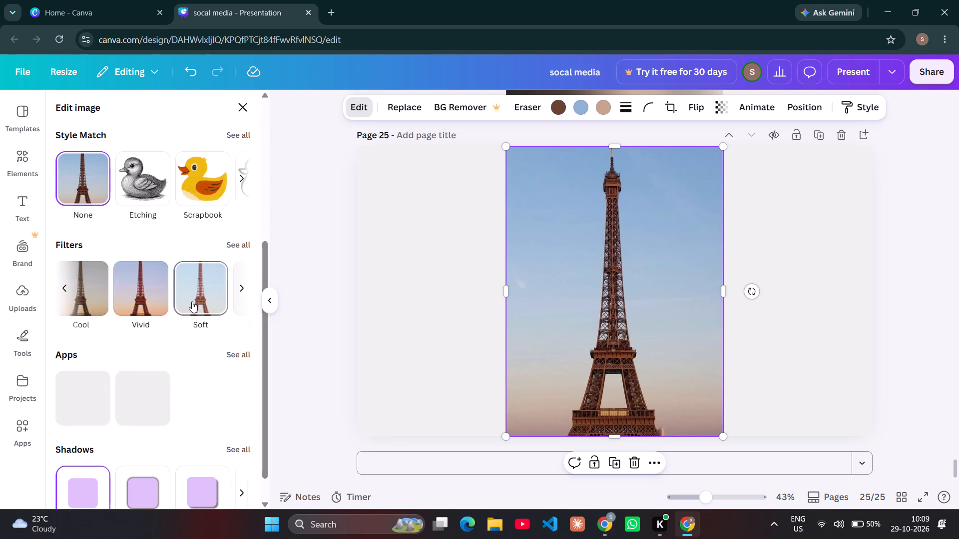
scroll(192, 301, "left", 2)
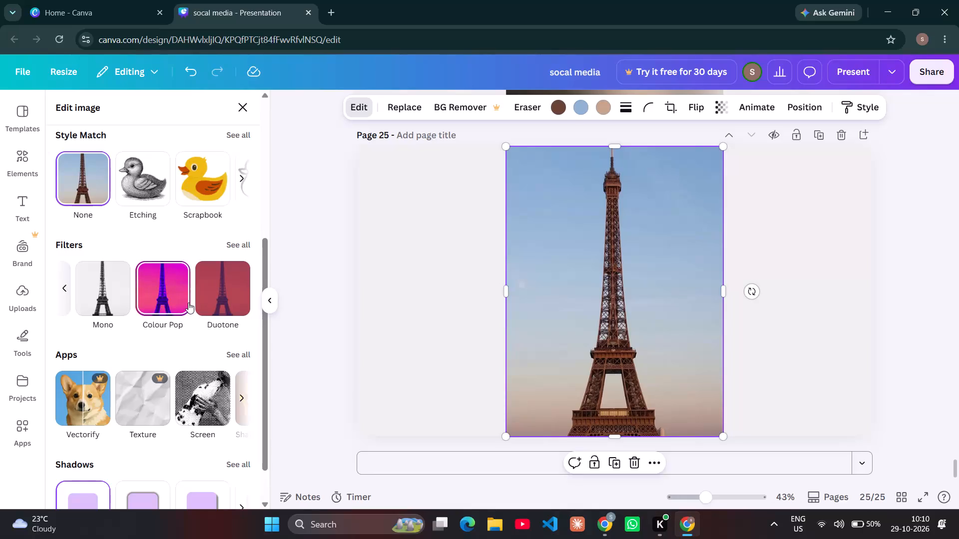
scroll(188, 302, "left", 2)
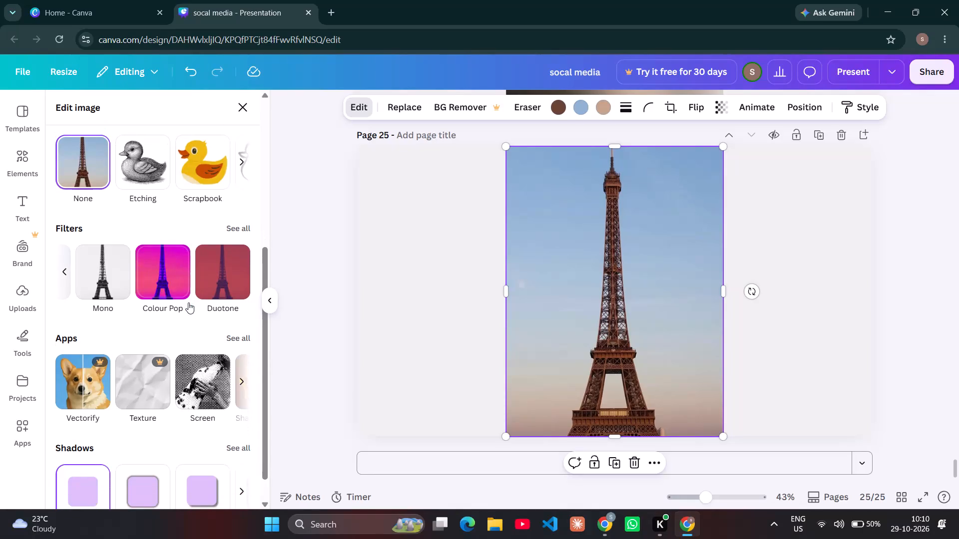
scroll(188, 302, "left", 1)
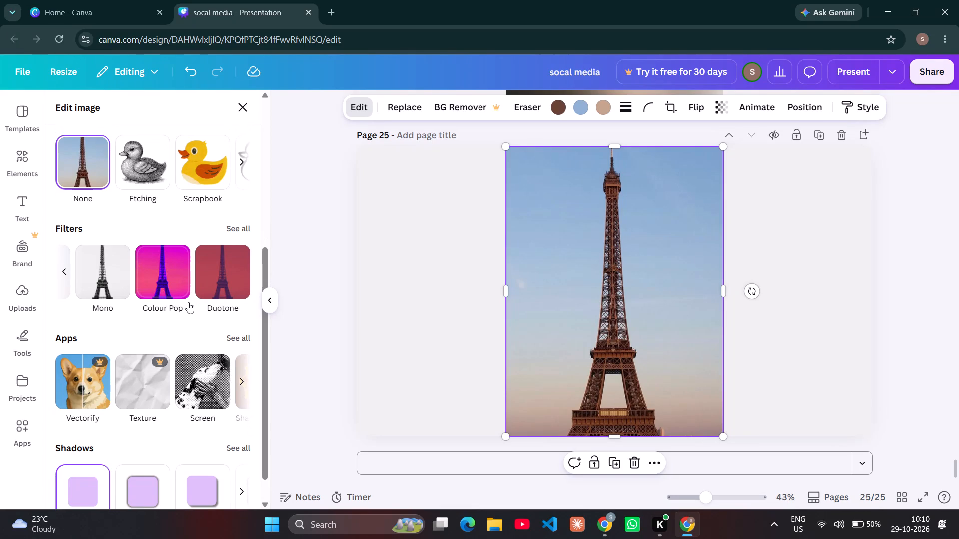
scroll(188, 302, "down", 1)
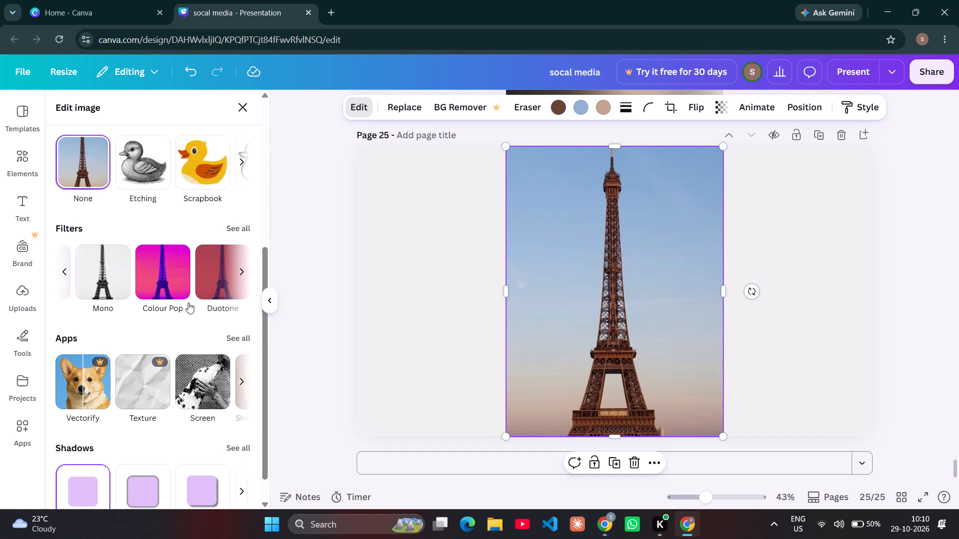
scroll(188, 302, "down", 1)
scroll(188, 302, "right", 1)
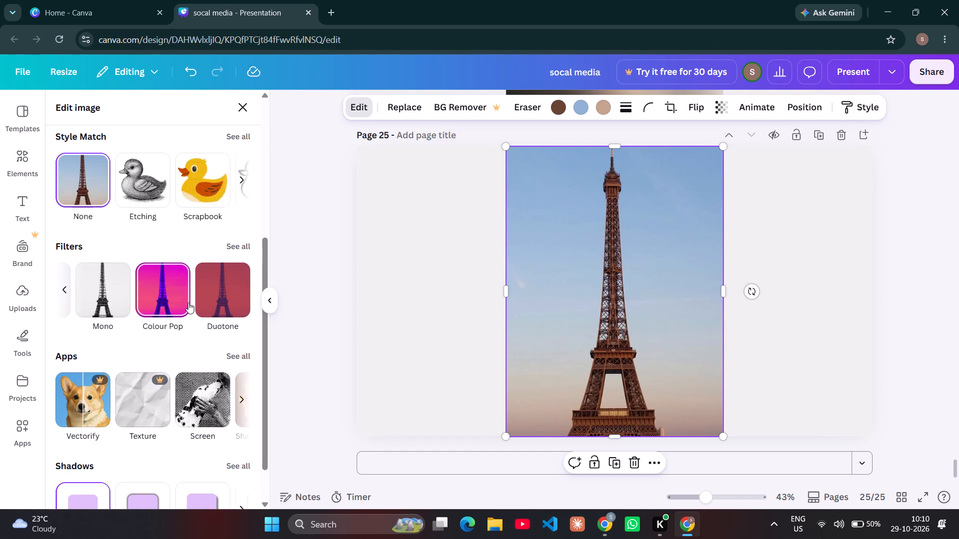
scroll(188, 302, "right", 1)
scroll(189, 191, "left", 2)
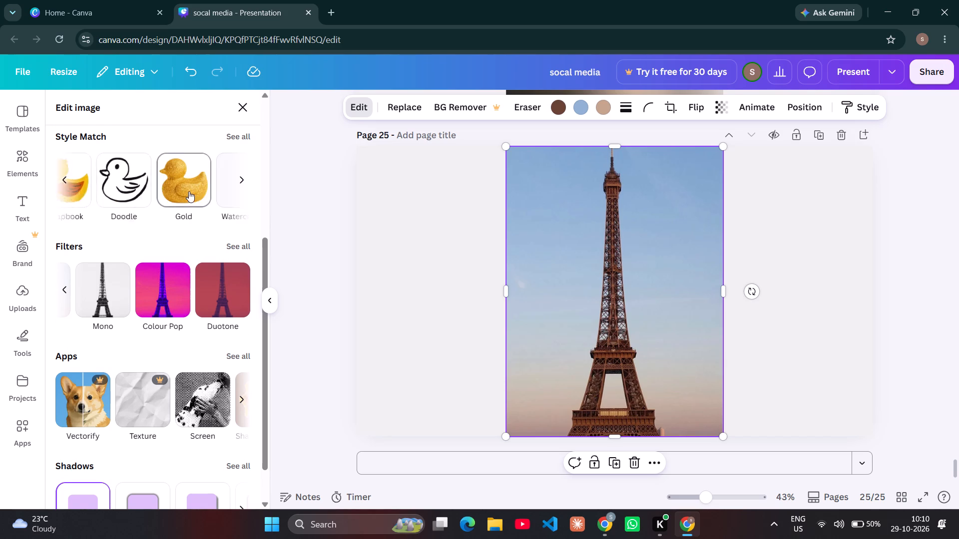
scroll(189, 191, "left", 7)
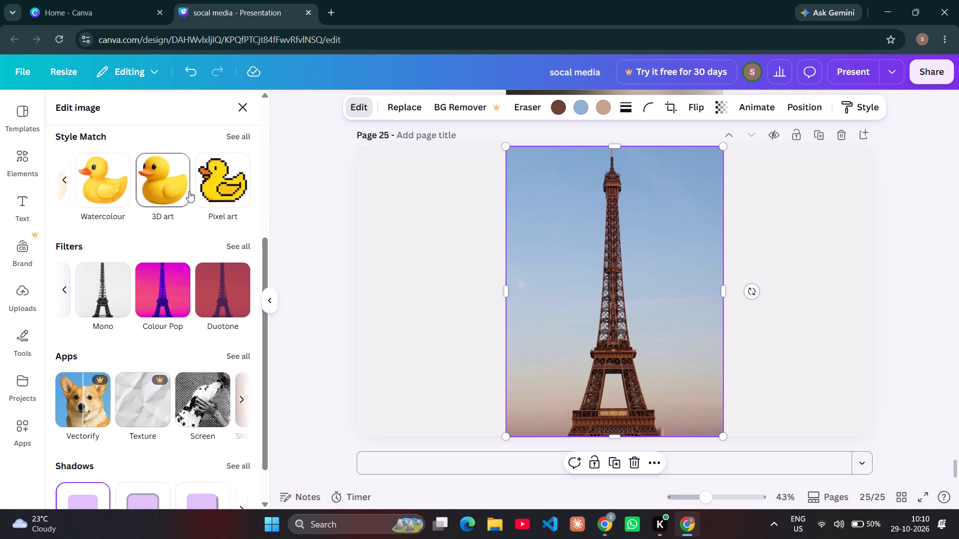
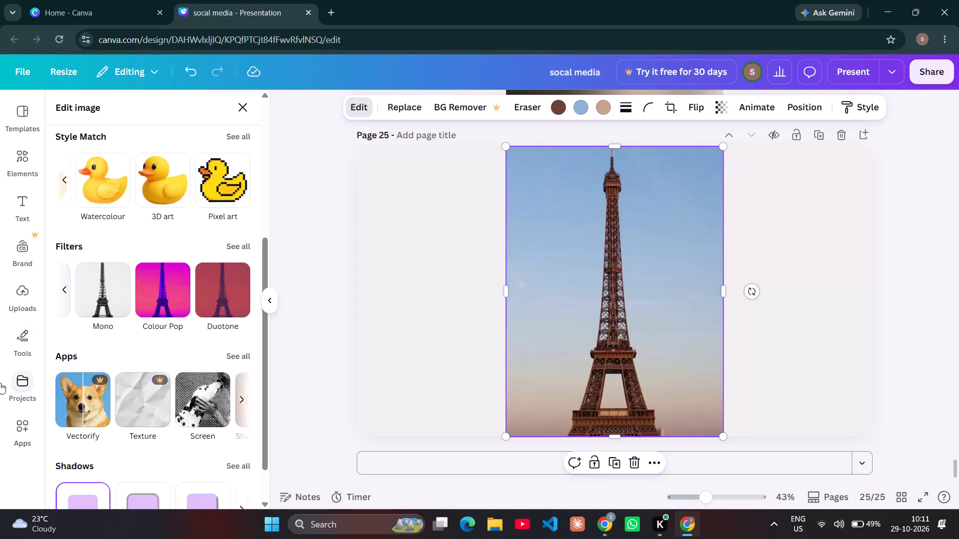
Examine the image editing apps and shadow effects offered for the Eiffel Tower photo on page 25.
left_click(0, 383)
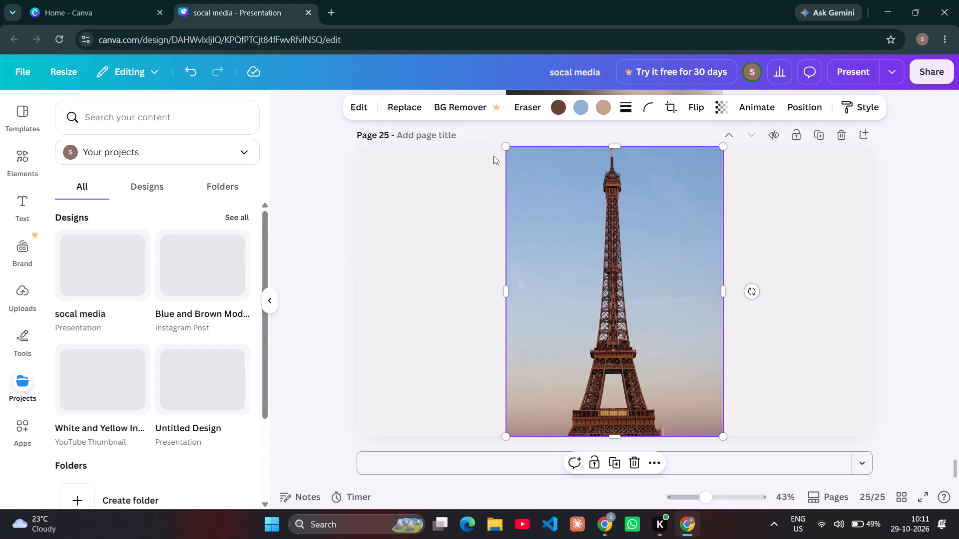
left_click(362, 105)
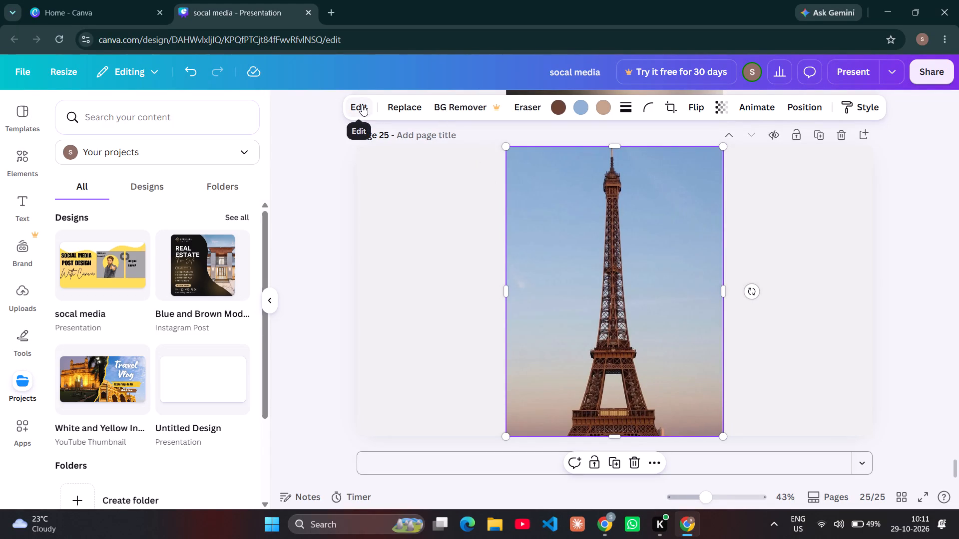
scroll(55, 434, "down", 6)
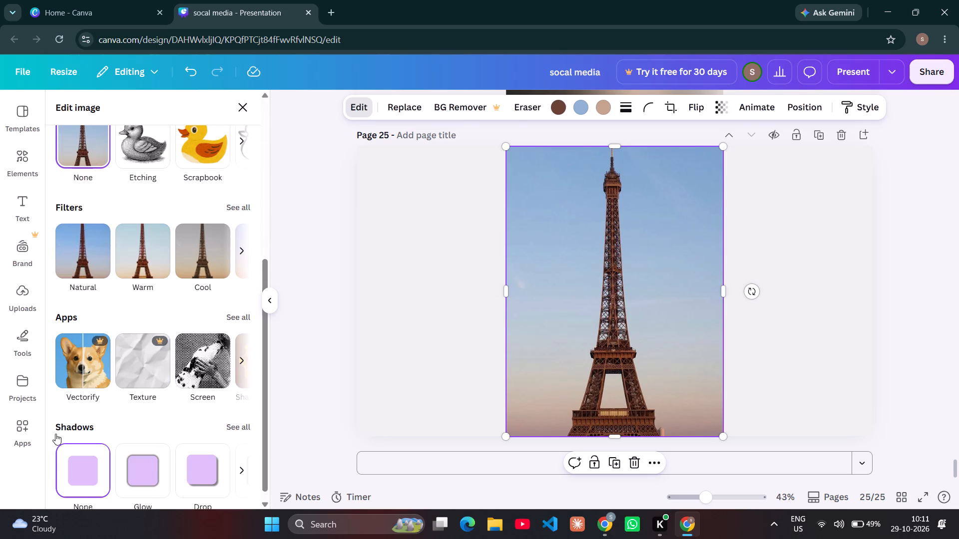
scroll(173, 363, "left", 2)
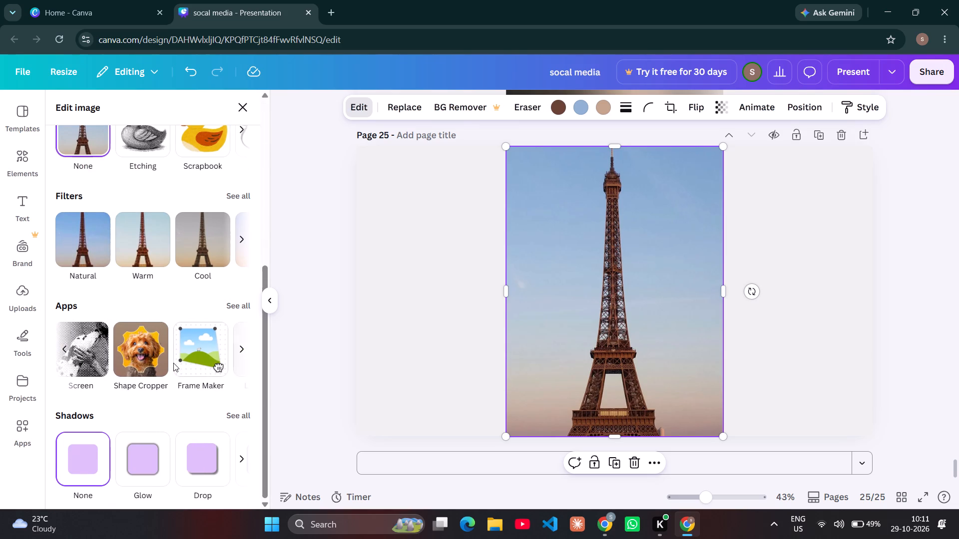
scroll(173, 363, "left", 4)
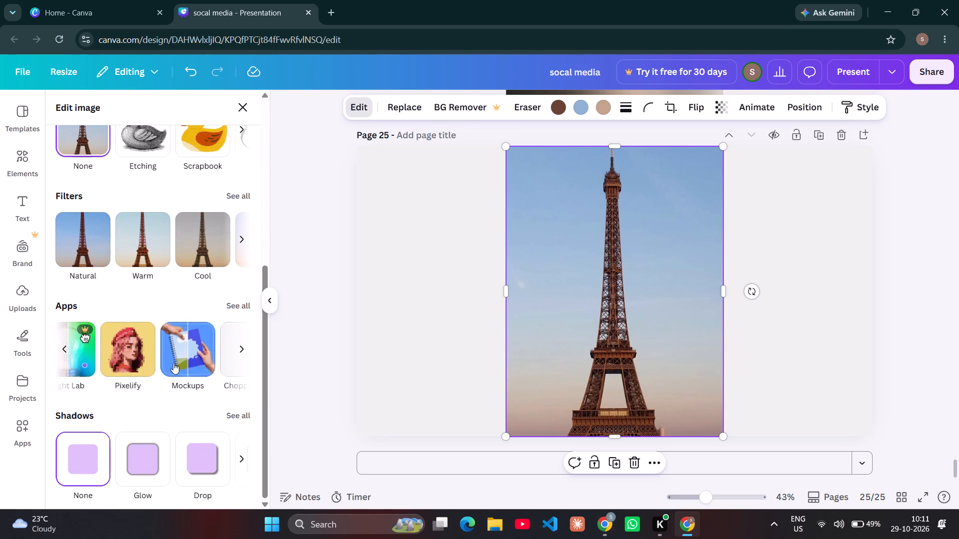
scroll(173, 363, "left", 3)
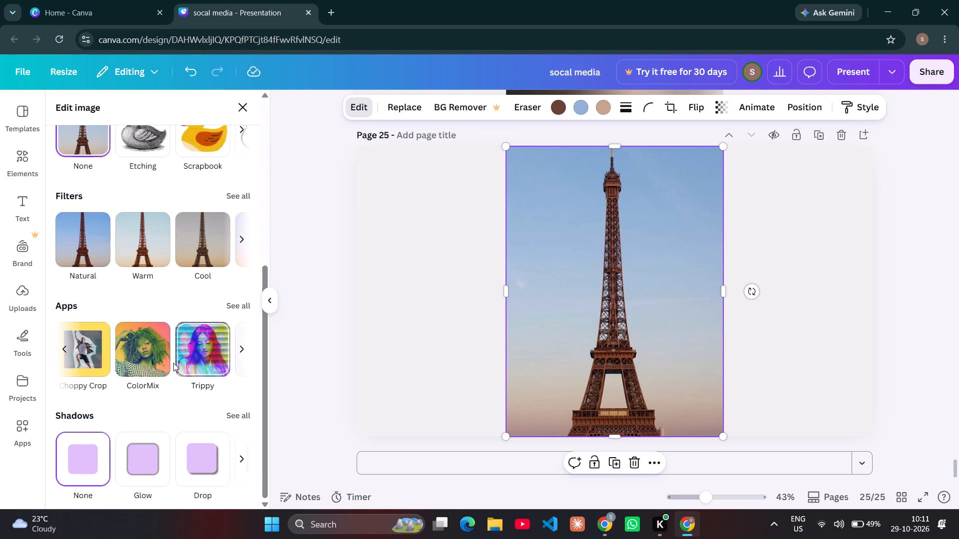
scroll(161, 365, "left", 2)
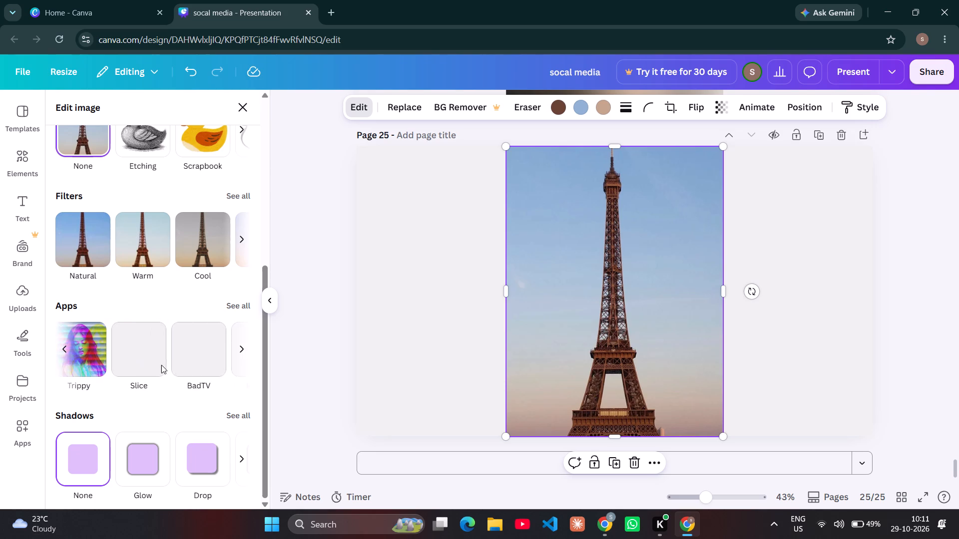
scroll(161, 365, "left", 1)
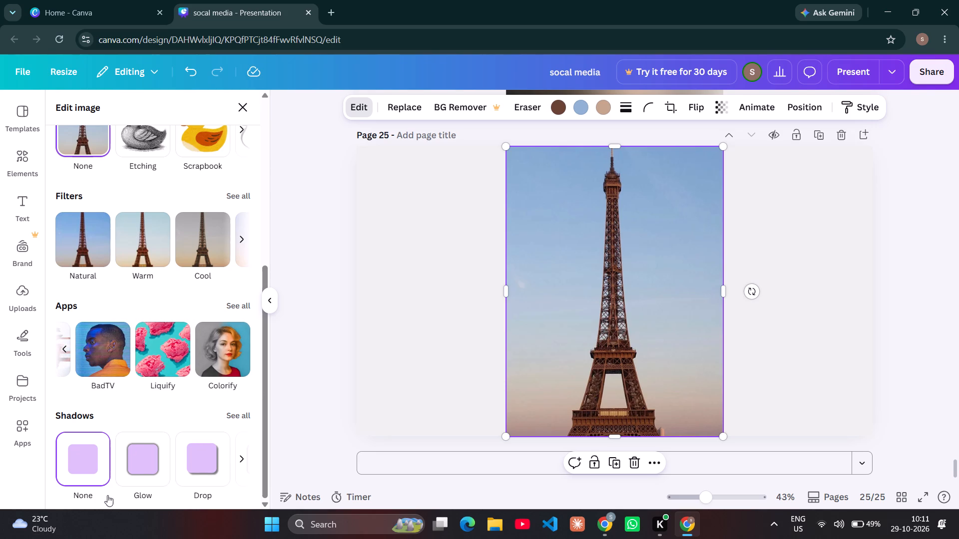
scroll(141, 472, "down", 3)
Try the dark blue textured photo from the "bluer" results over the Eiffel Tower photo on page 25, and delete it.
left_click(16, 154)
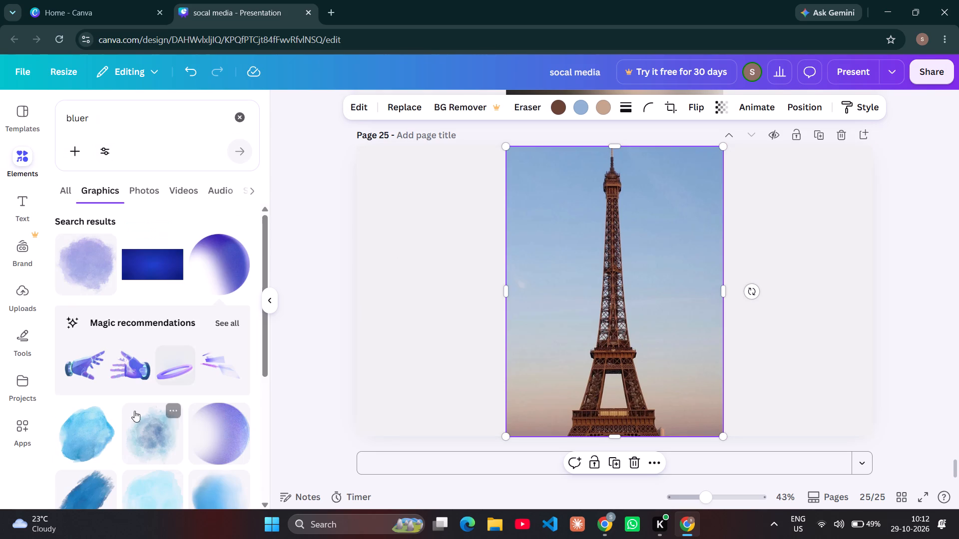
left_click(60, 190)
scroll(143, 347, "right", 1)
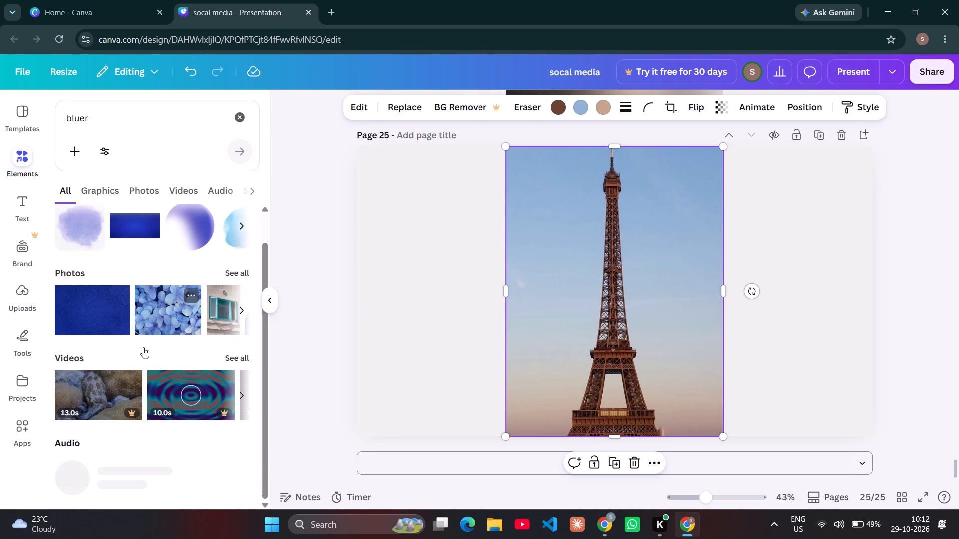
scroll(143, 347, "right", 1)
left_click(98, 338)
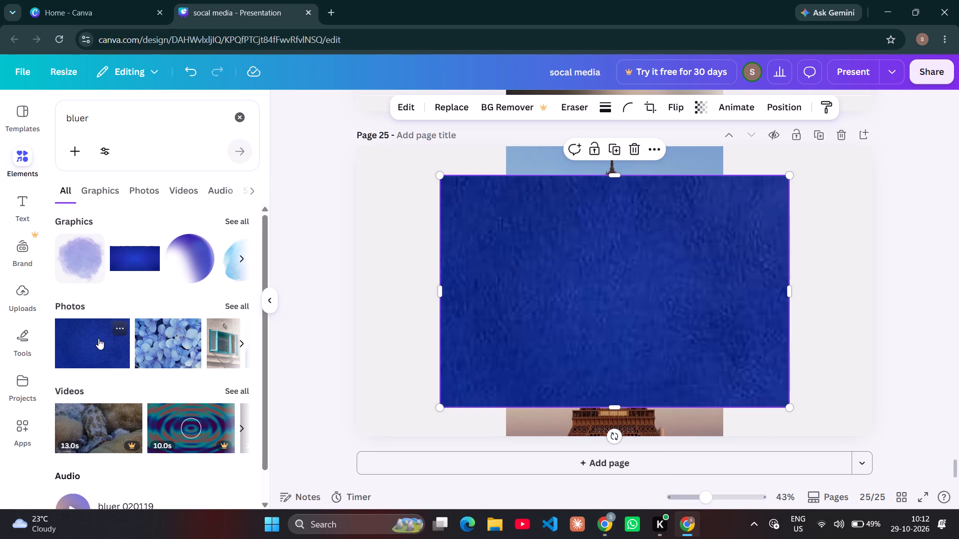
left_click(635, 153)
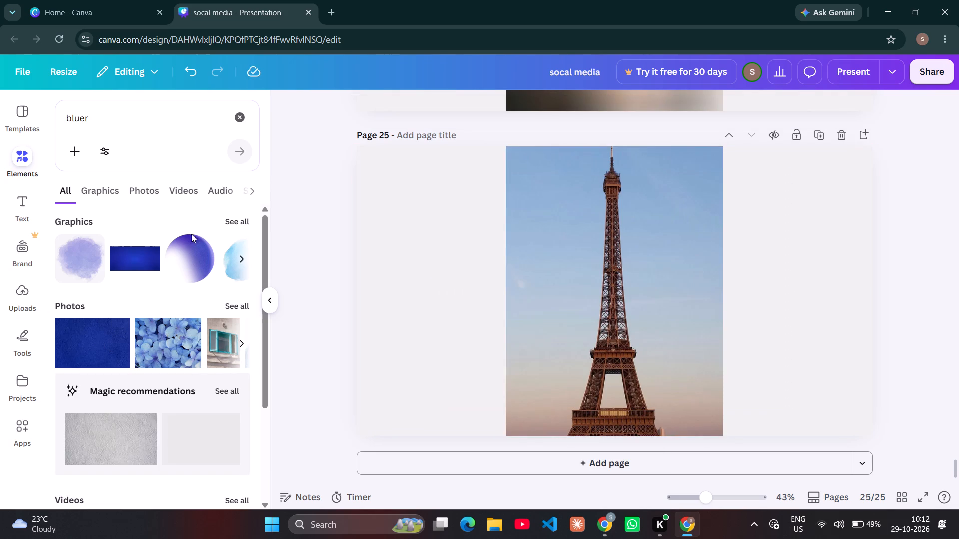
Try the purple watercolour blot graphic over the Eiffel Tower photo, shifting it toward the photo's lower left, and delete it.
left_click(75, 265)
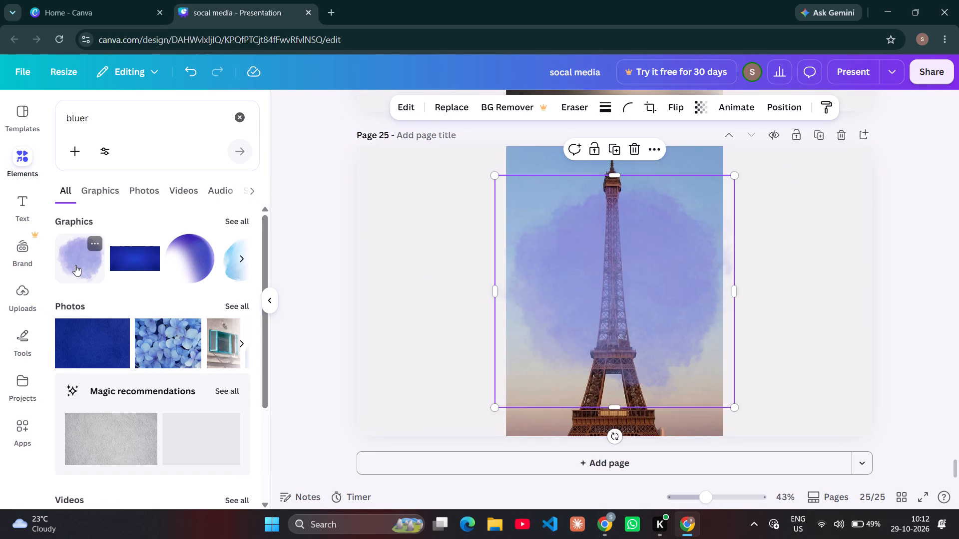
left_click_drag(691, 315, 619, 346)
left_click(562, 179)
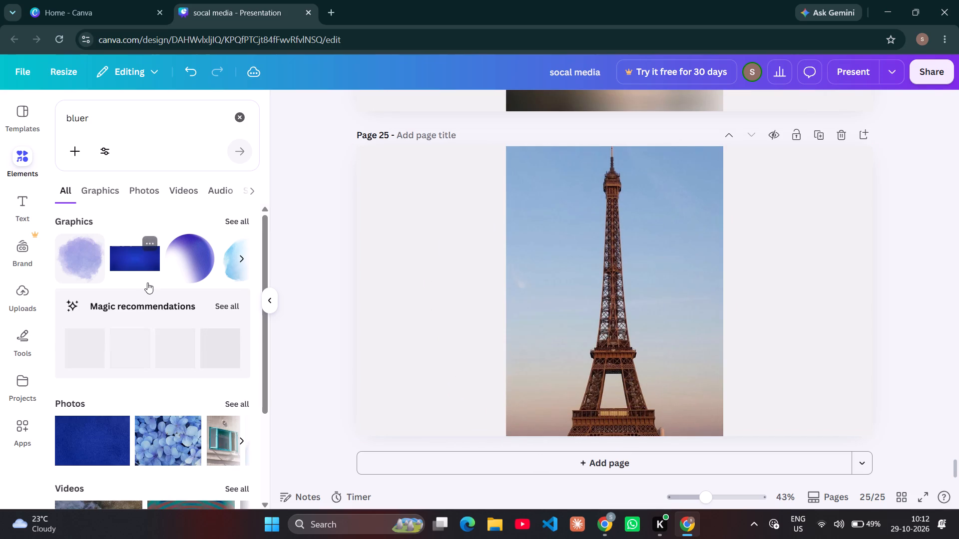
Look through all the "bluer" graphics results for a blur element suited to the Eiffel Tower poster.
scroll(147, 282, "left", 3)
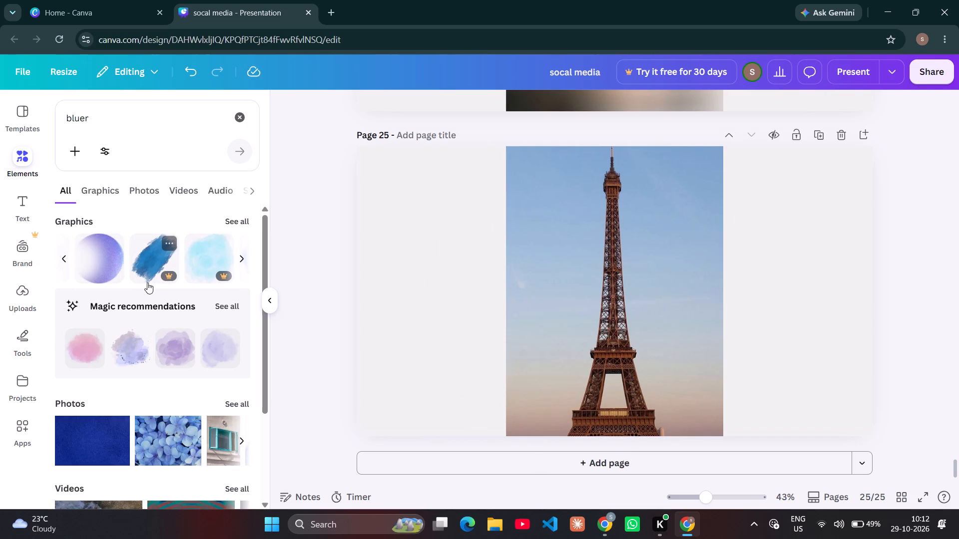
scroll(147, 282, "left", 3)
left_click(245, 221)
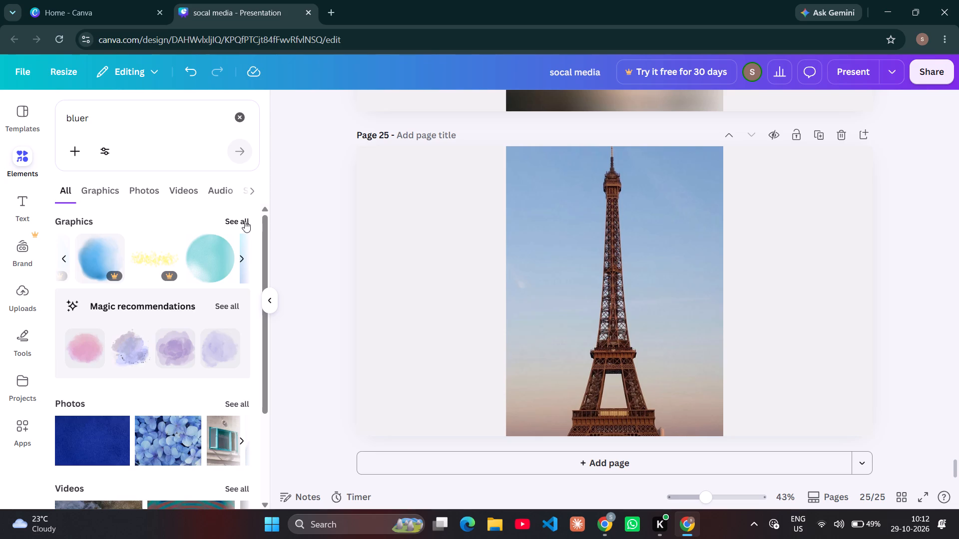
scroll(184, 353, "down", 3)
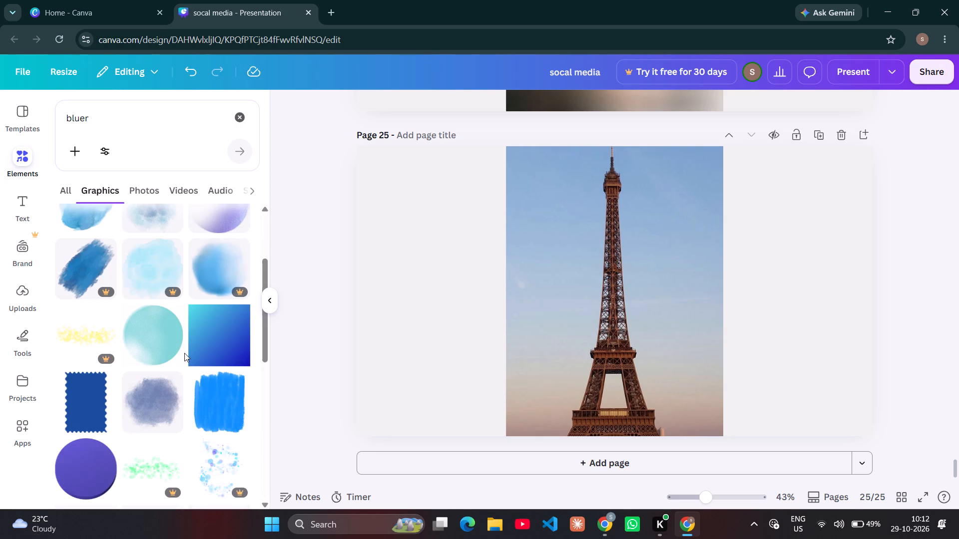
scroll(184, 353, "down", 3)
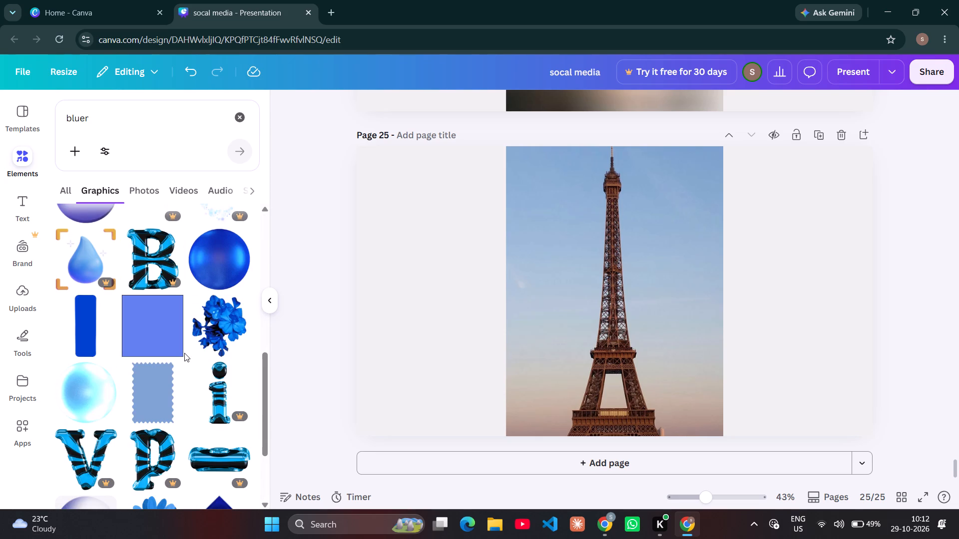
scroll(184, 353, "down", 6)
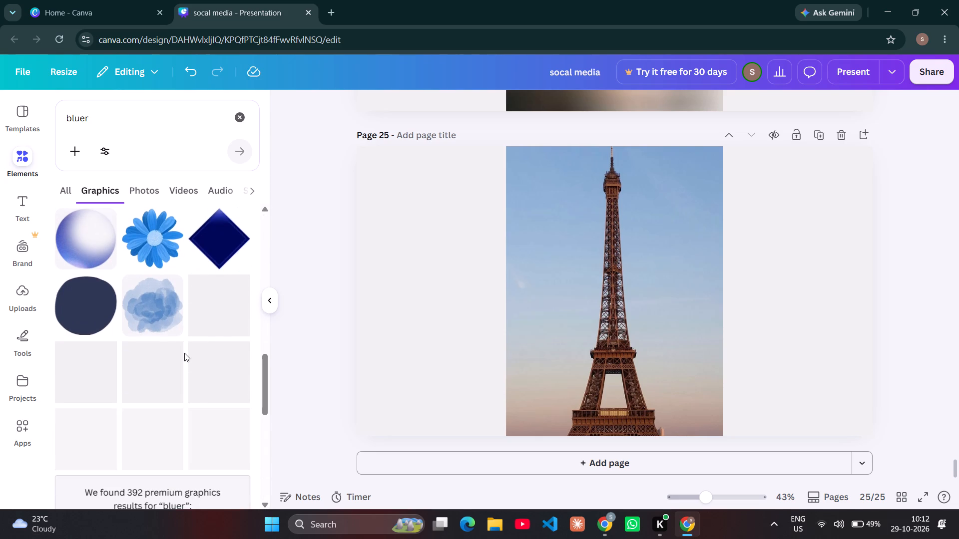
scroll(184, 353, "up", 1)
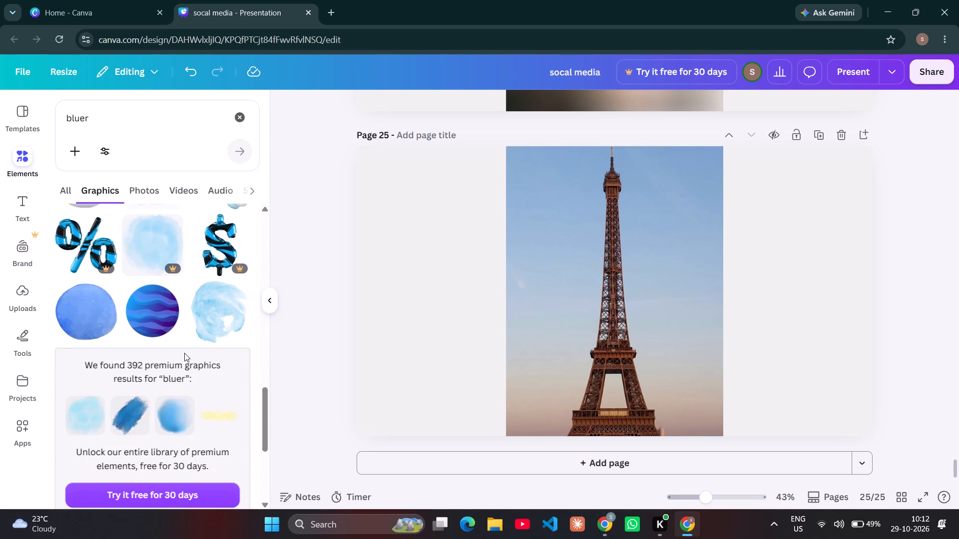
scroll(184, 353, "up", 1)
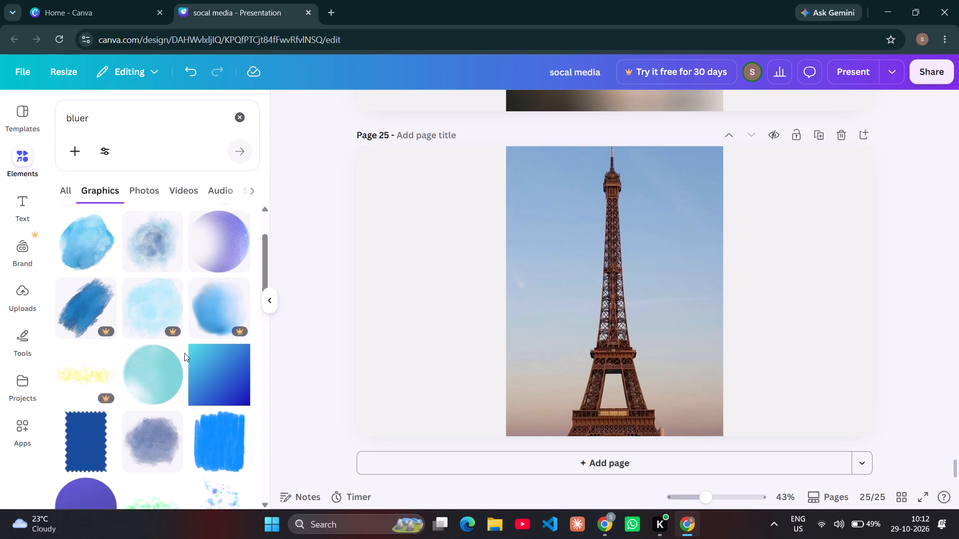
scroll(184, 353, "up", 1)
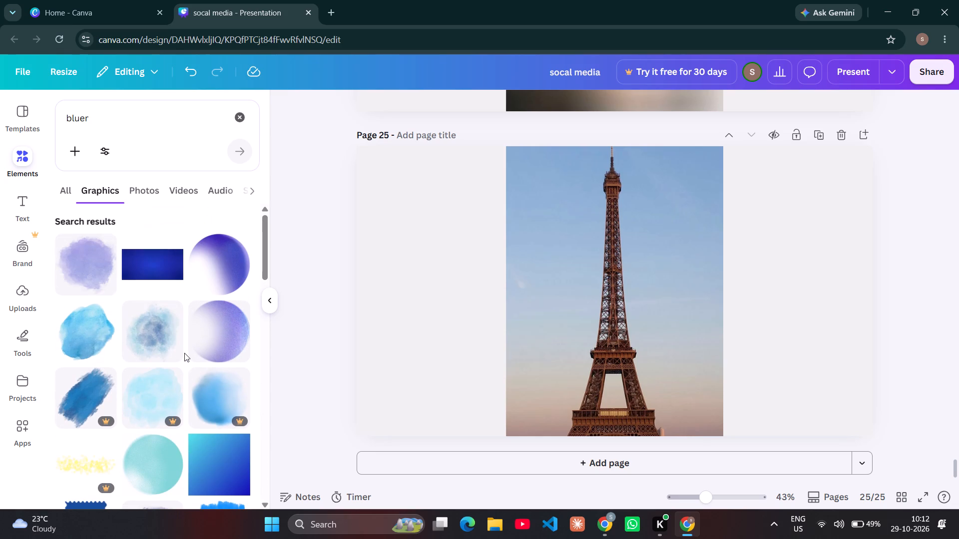
scroll(184, 353, "up", 2)
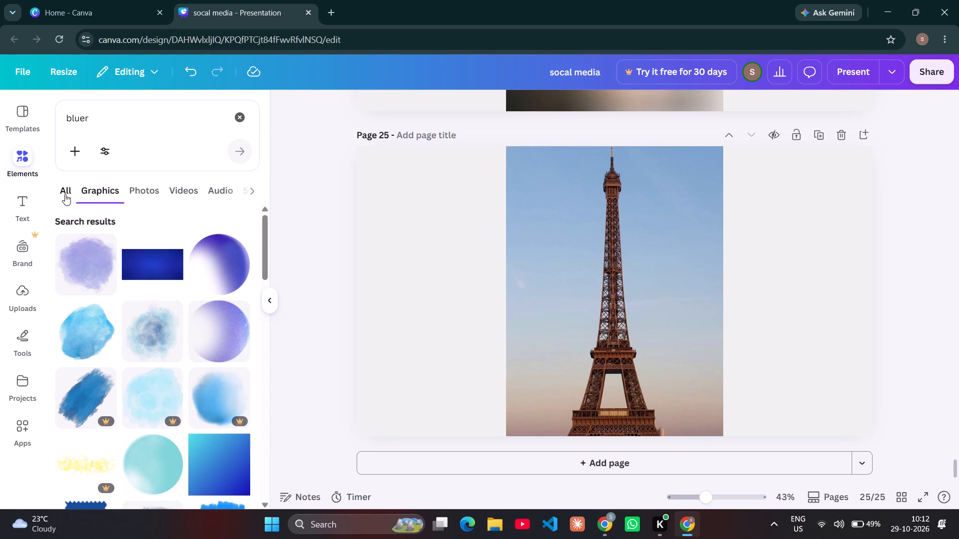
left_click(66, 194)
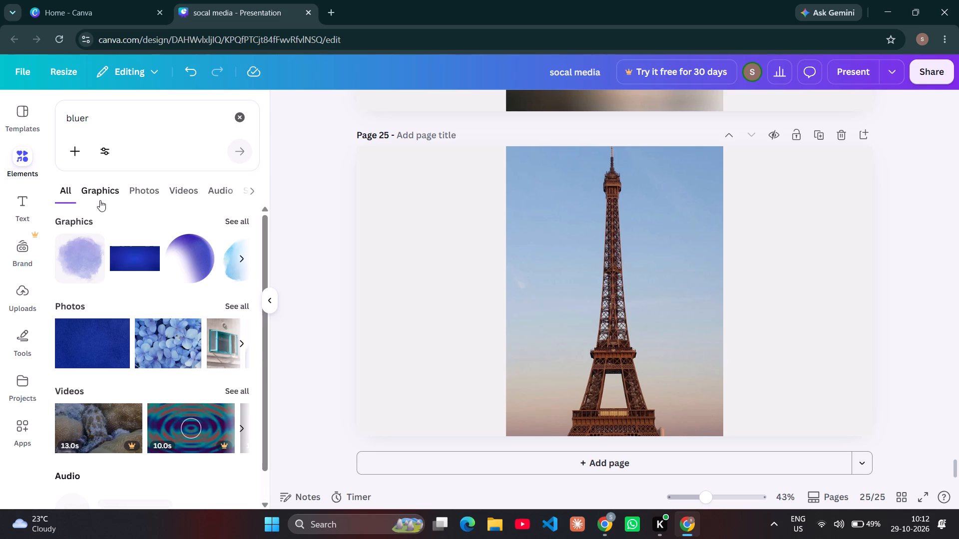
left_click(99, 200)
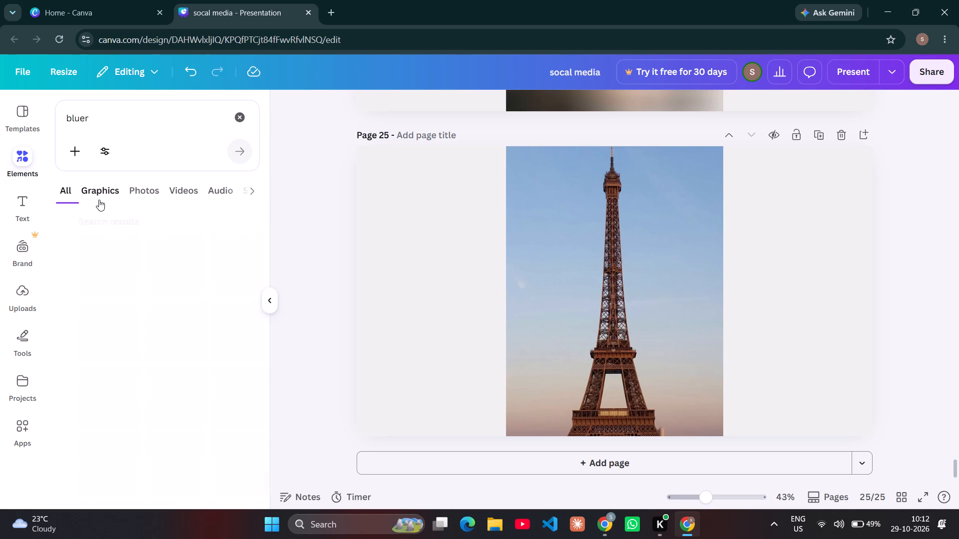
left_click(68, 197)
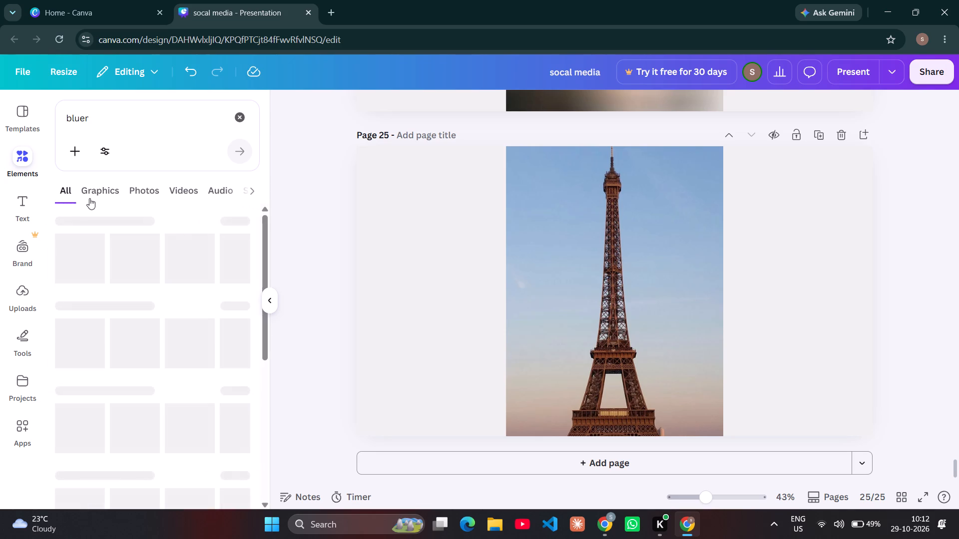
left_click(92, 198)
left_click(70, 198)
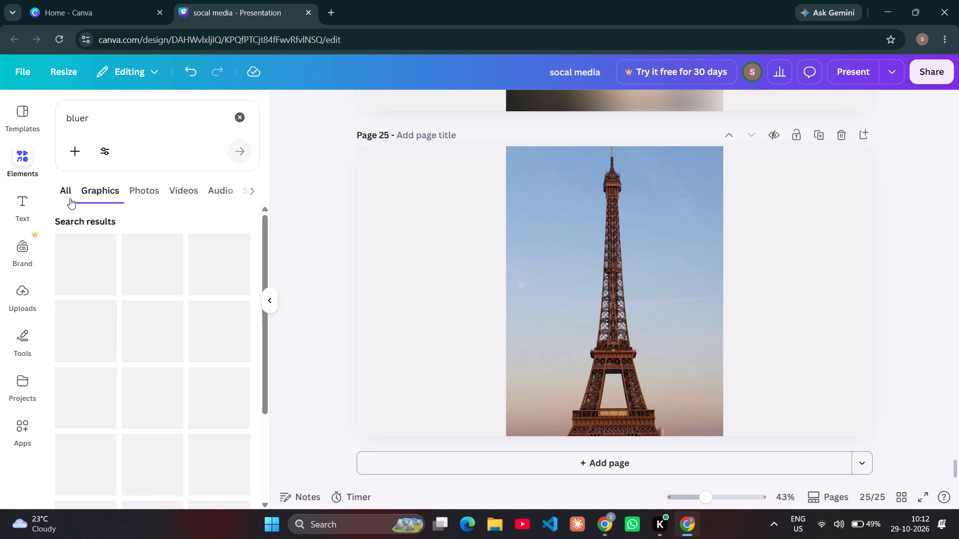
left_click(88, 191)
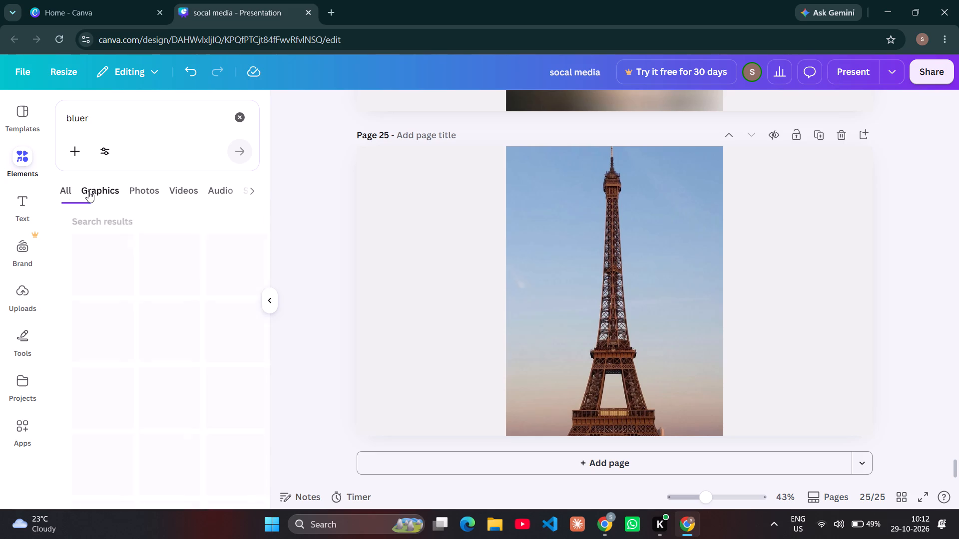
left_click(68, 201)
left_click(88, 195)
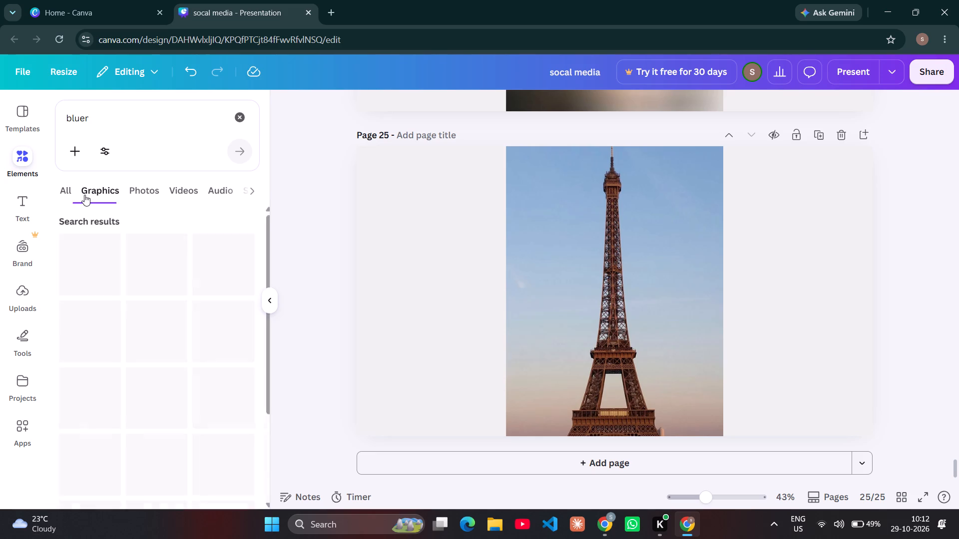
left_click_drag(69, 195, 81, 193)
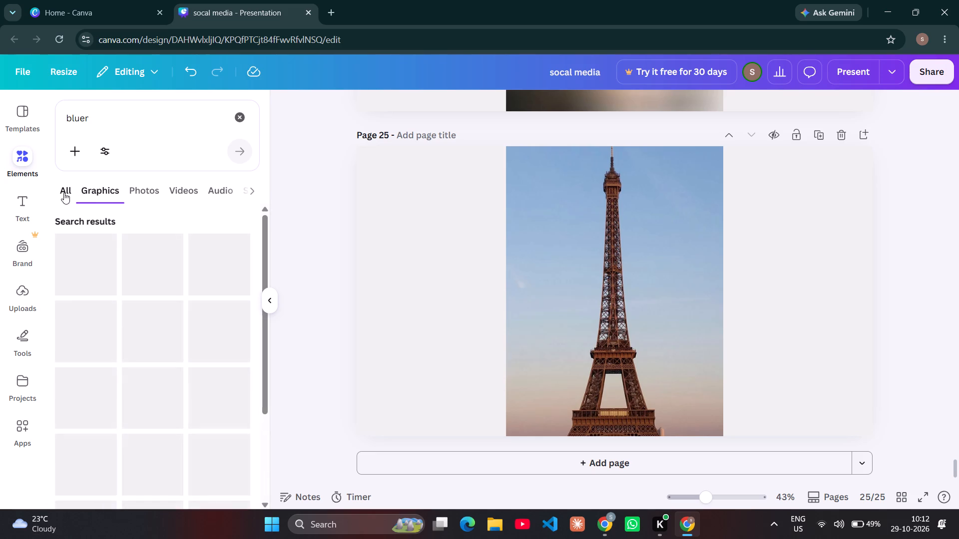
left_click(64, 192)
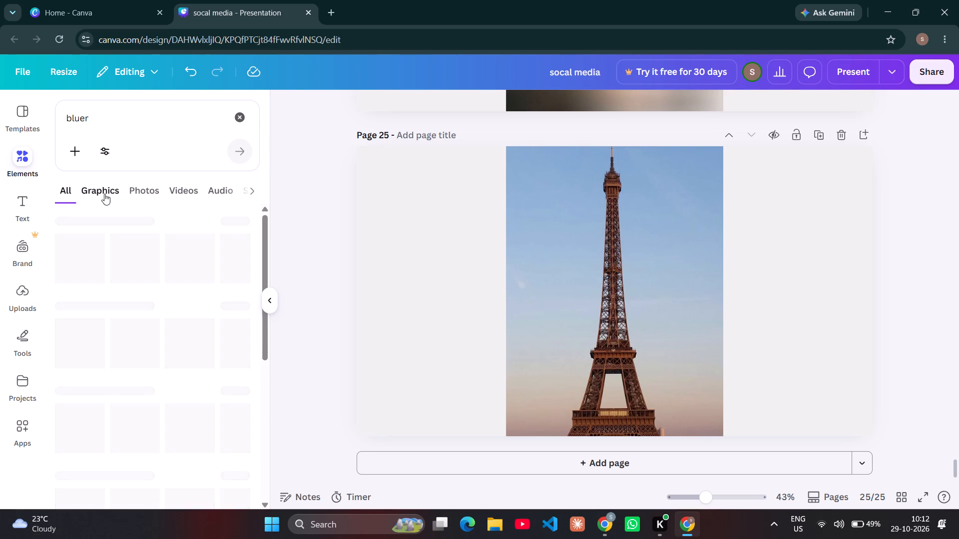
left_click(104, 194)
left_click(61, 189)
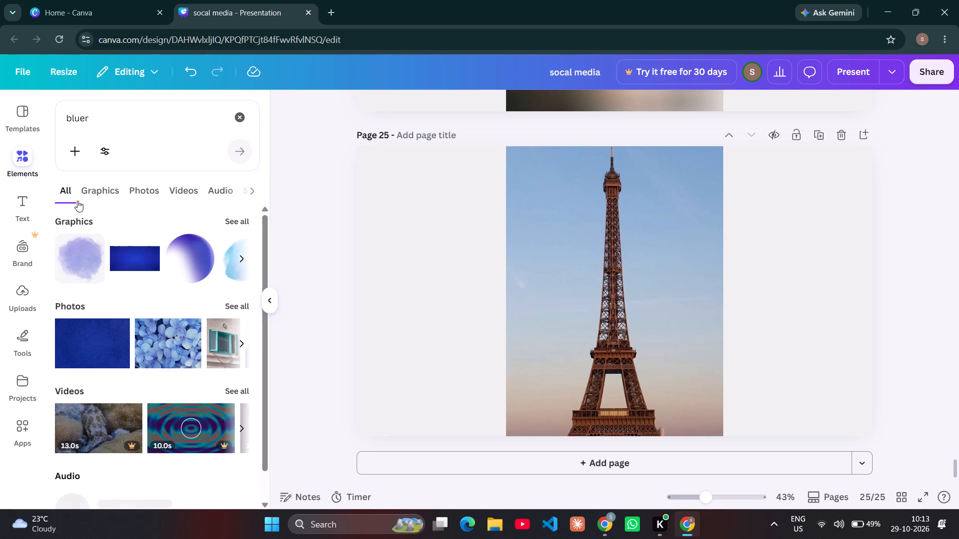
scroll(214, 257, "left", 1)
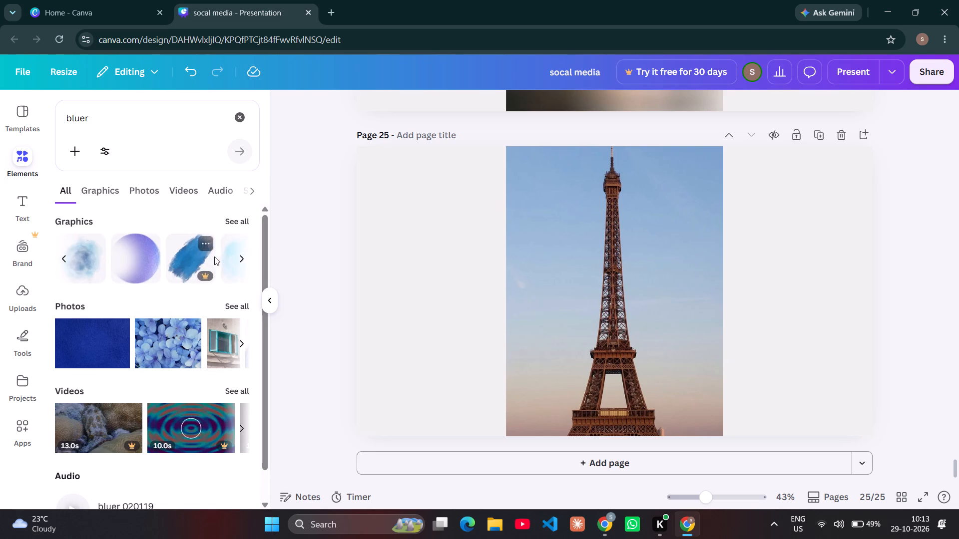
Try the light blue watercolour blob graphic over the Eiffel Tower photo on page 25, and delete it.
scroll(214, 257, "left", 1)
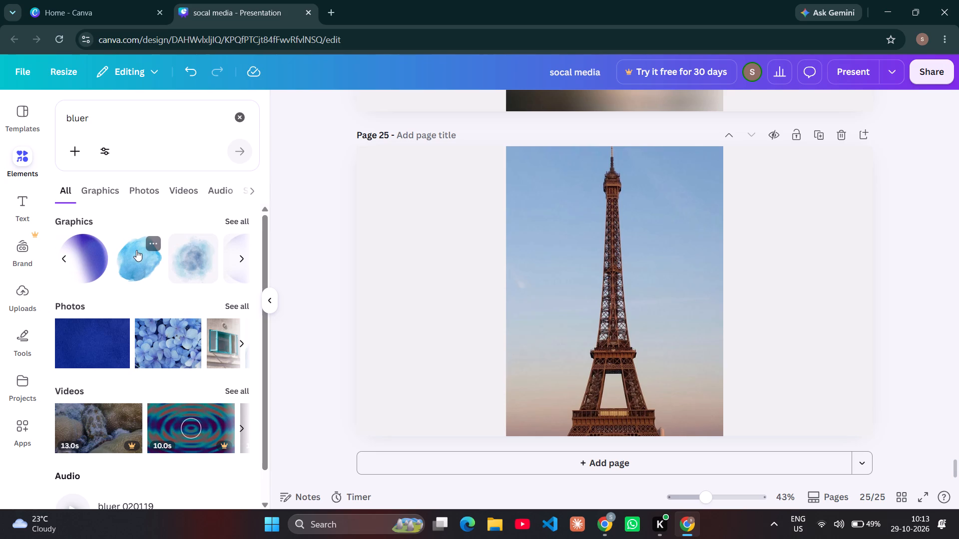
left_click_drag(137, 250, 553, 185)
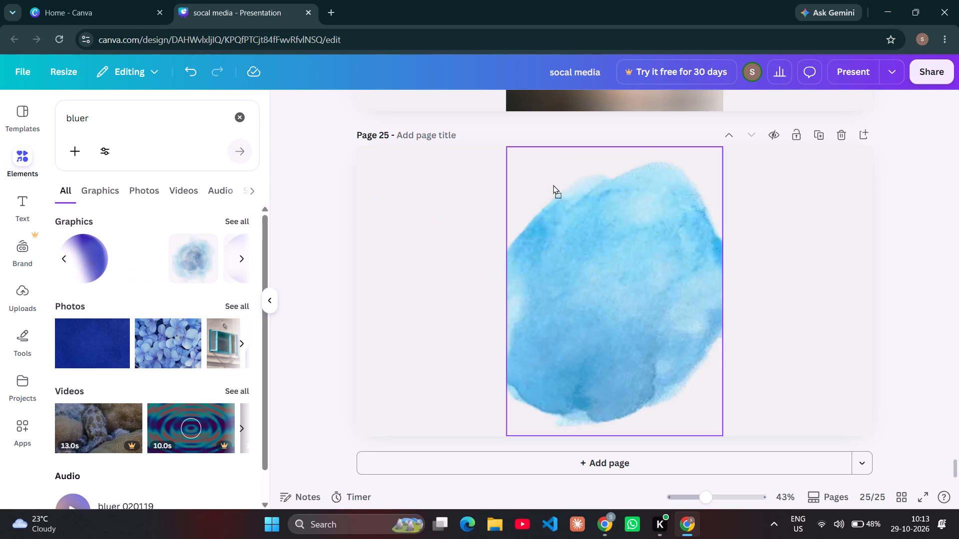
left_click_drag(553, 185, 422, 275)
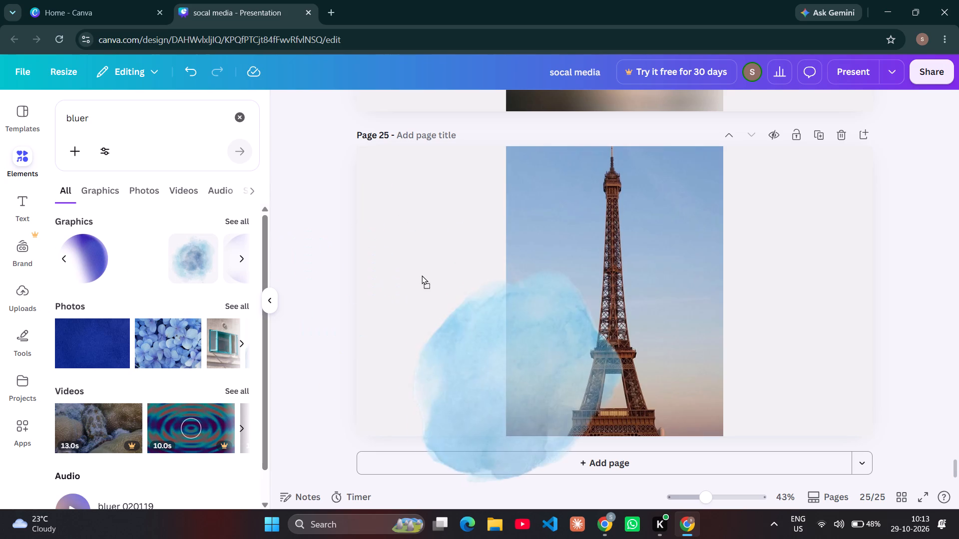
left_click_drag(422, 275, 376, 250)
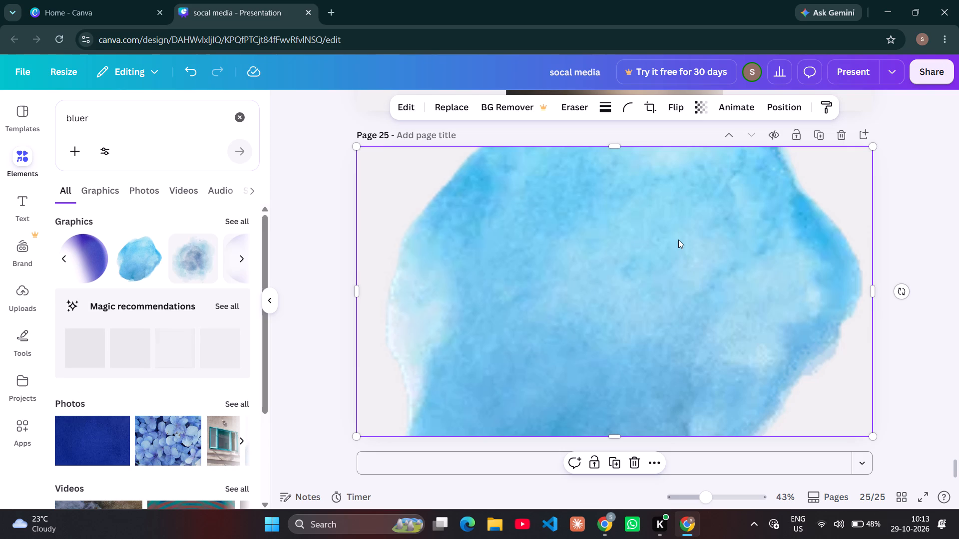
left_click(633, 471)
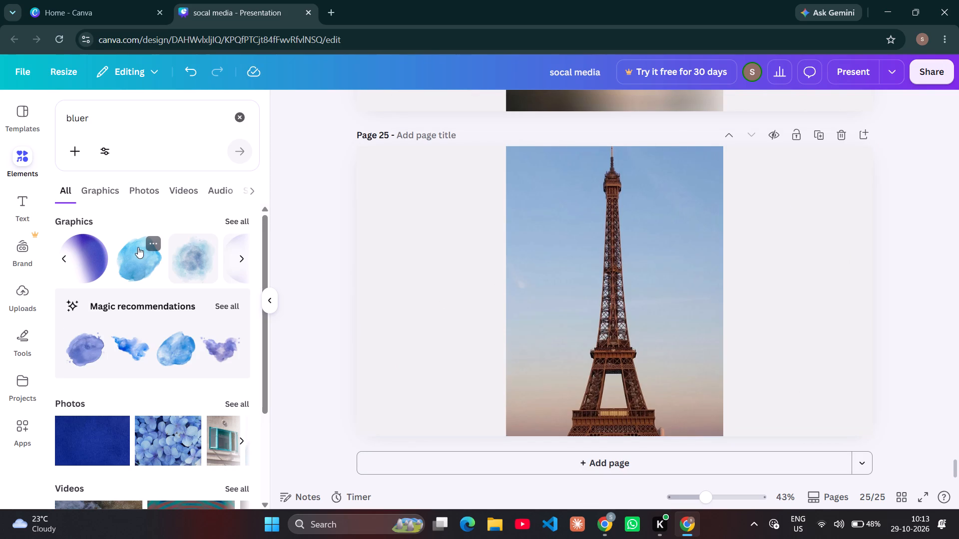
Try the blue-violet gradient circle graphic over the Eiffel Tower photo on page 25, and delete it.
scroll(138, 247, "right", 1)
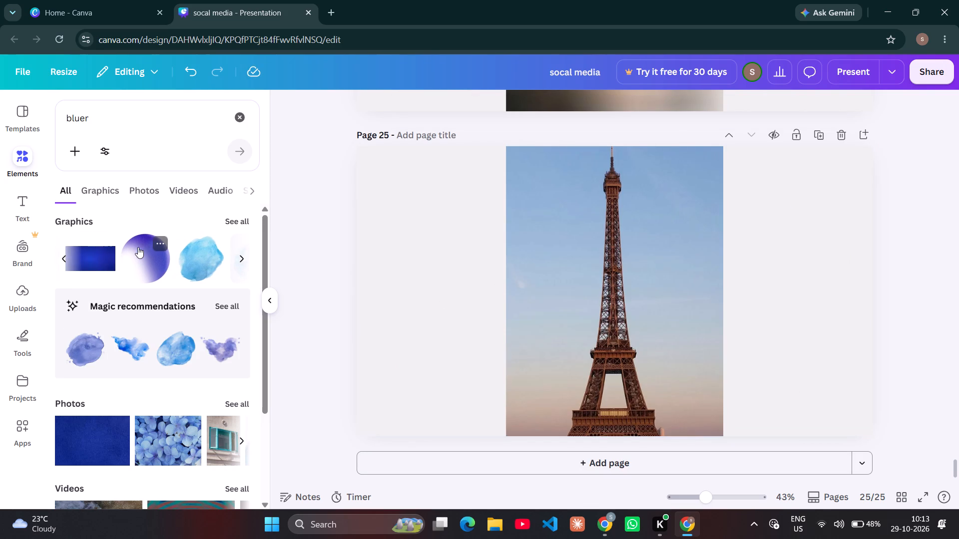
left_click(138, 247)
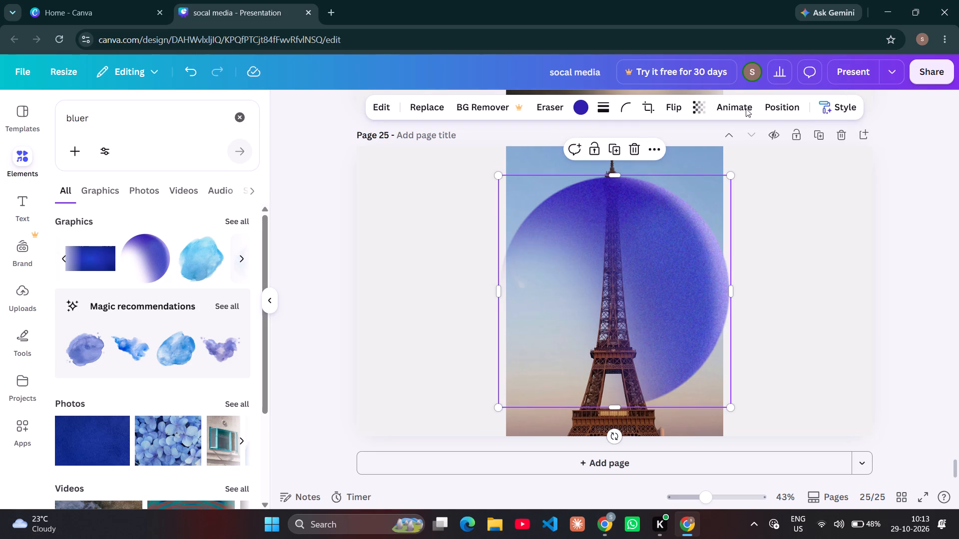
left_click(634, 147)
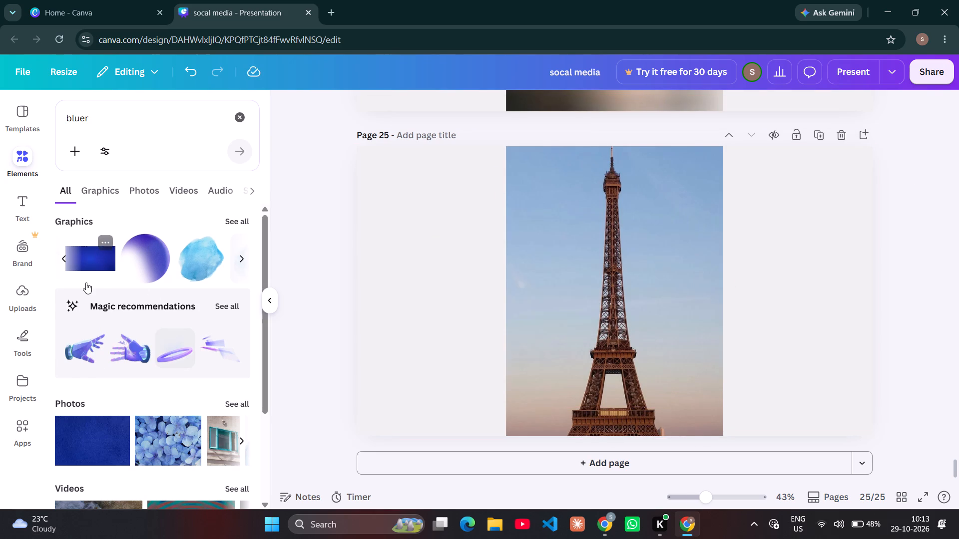
Look through the "bluer" graphics row and the magic recommendations for a blur element suited to the Eiffel Tower poster.
scroll(86, 282, "right", 4)
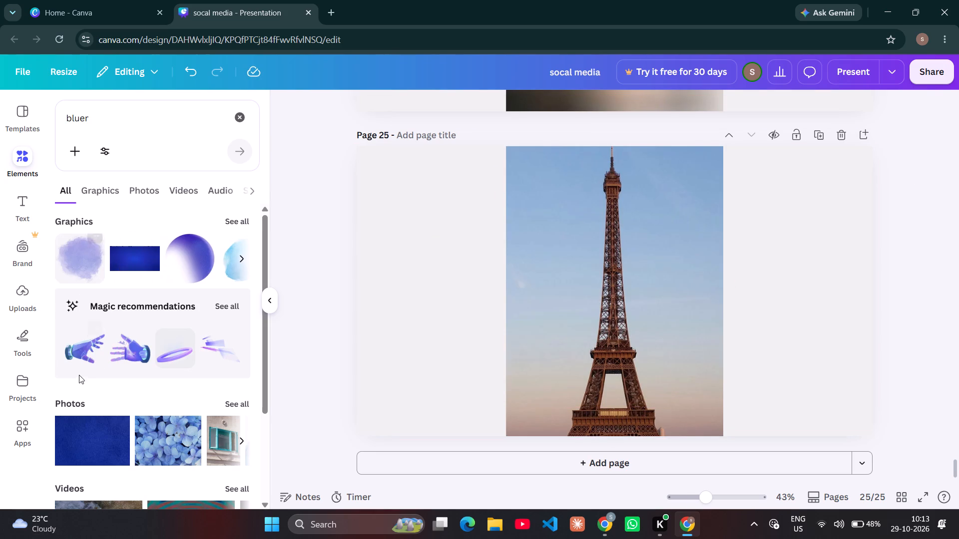
left_click_drag(115, 358, 91, 372)
scroll(0, 348, "up", 2)
scroll(175, 348, "left", 2)
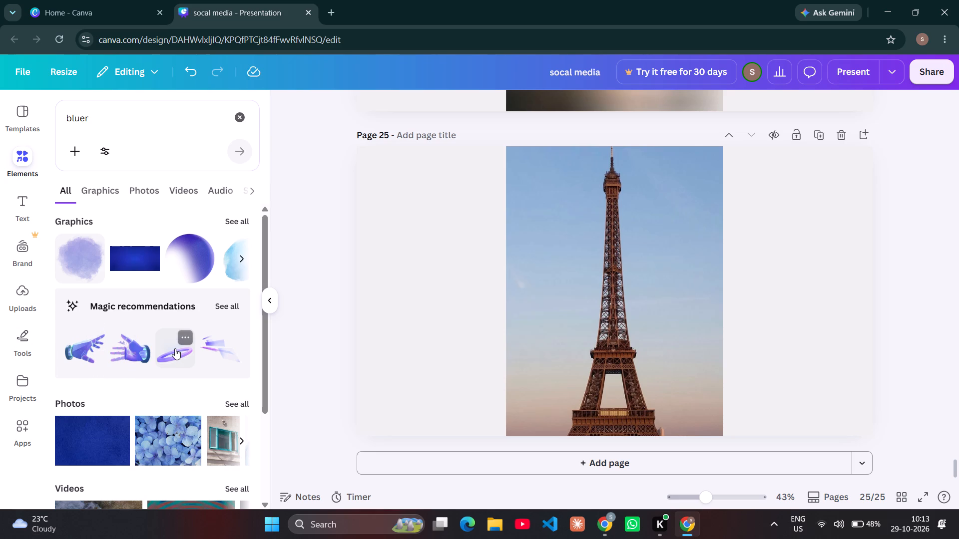
scroll(175, 348, "left", 6)
scroll(175, 348, "right", 1)
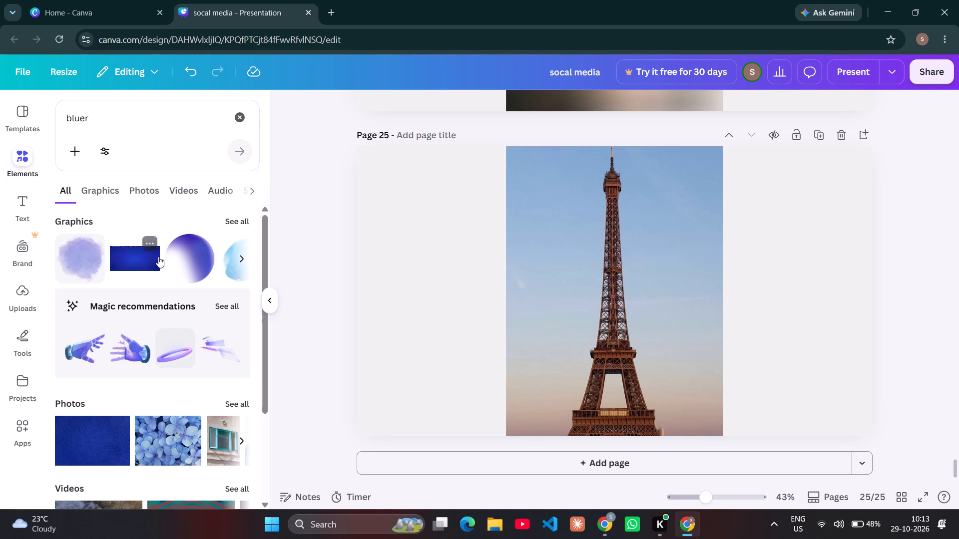
scroll(158, 257, "right", 4)
scroll(158, 257, "left", 10)
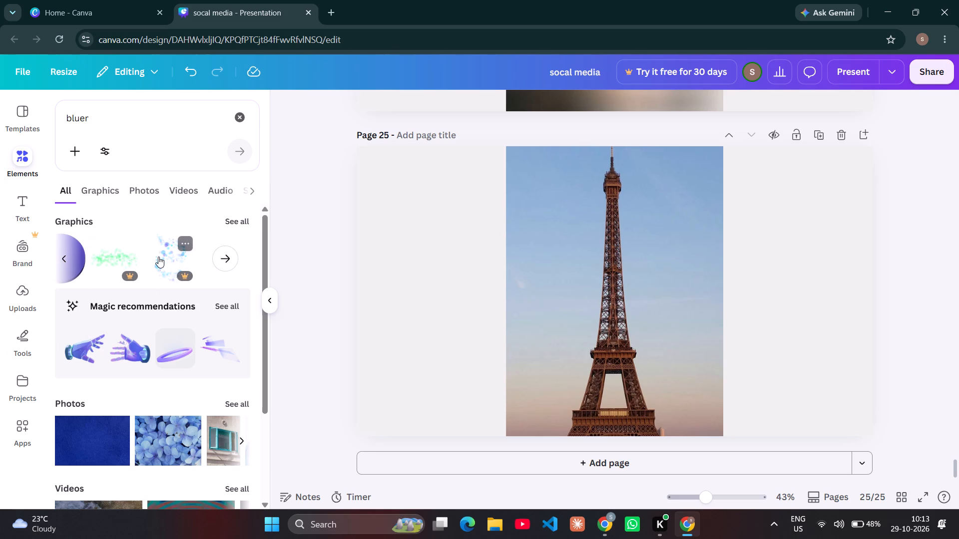
scroll(158, 257, "left", 4)
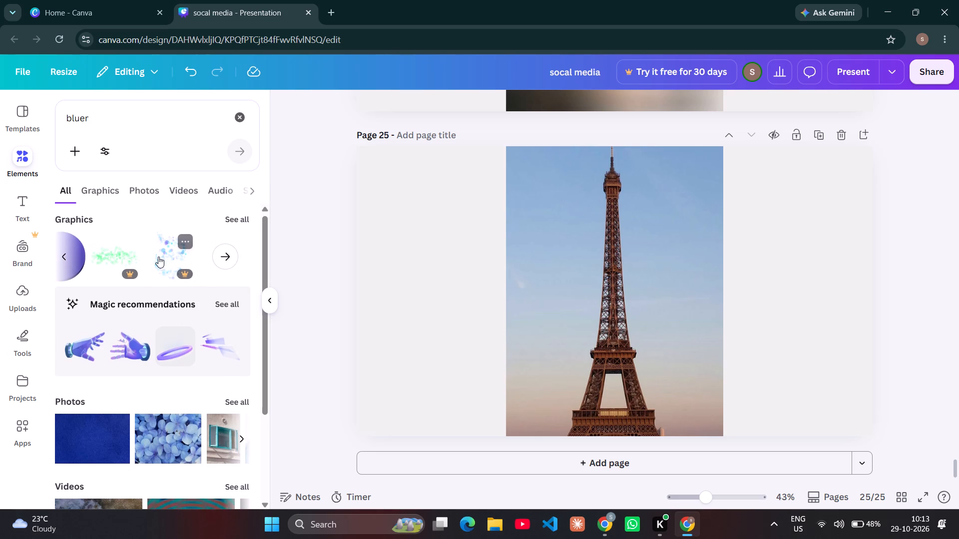
scroll(158, 257, "left", 1)
Examine the full list of "bluer" graphics, including the details of the dark navy Dot shape, for a usable blur overlay.
left_click(231, 237)
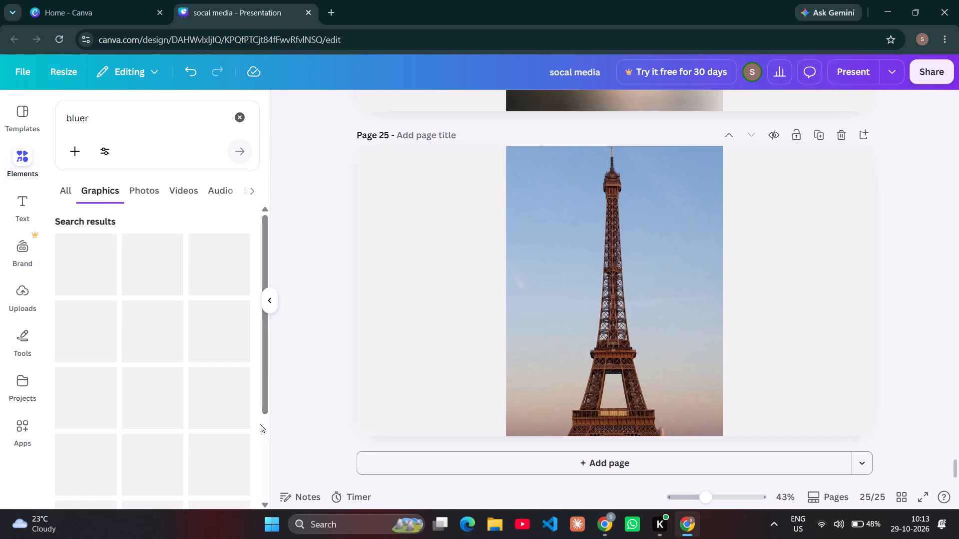
left_click_drag(260, 424, 262, 475)
left_click(262, 475)
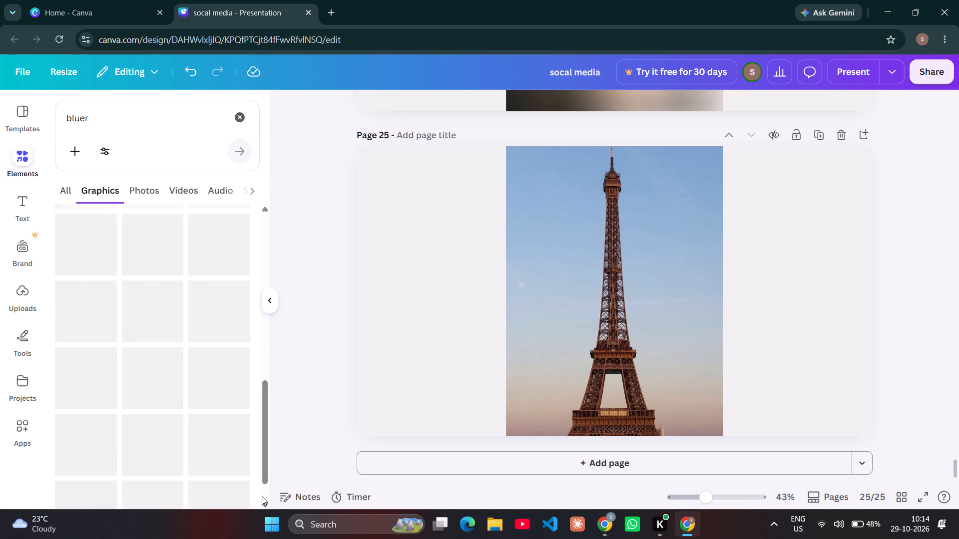
left_click_drag(266, 497, 265, 512)
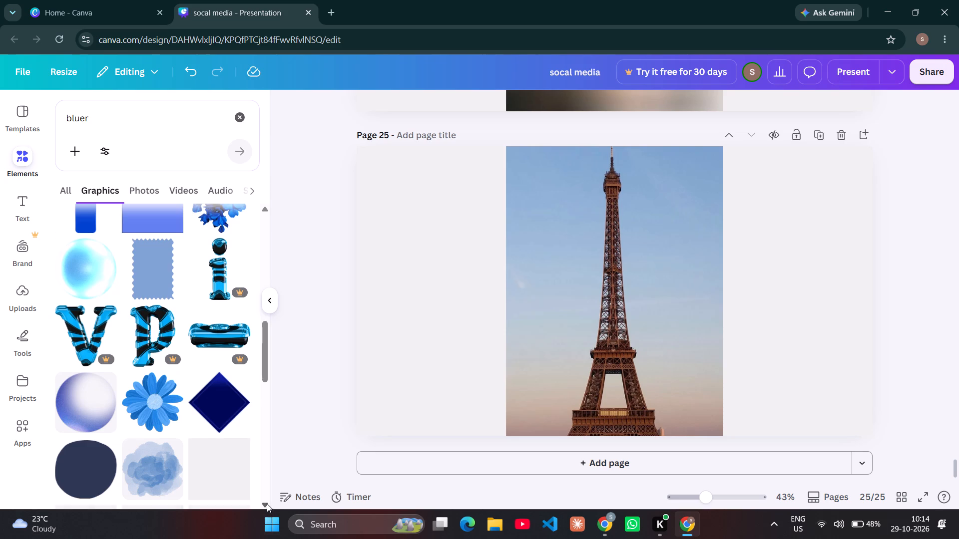
left_click(267, 504)
scroll(233, 242, "up", 1)
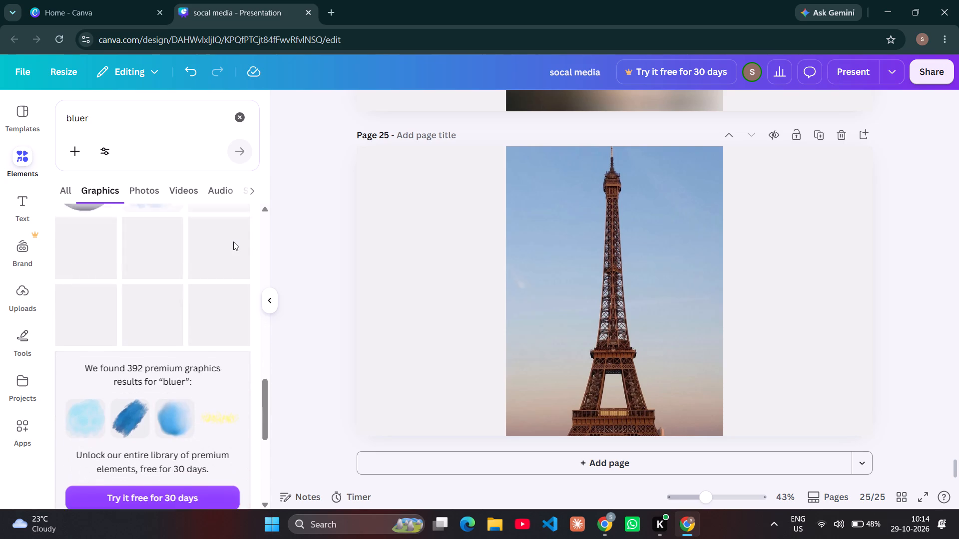
scroll(233, 242, "up", 2)
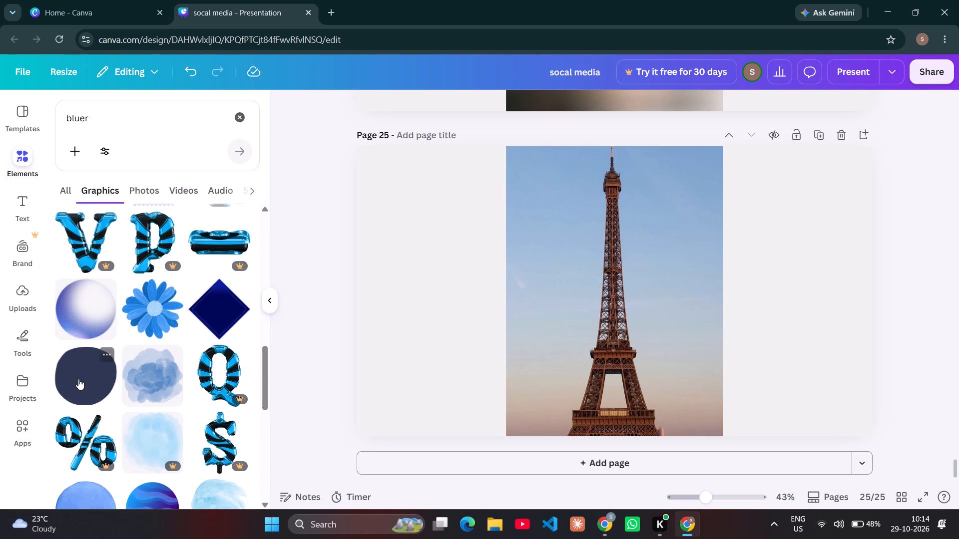
left_click(102, 350)
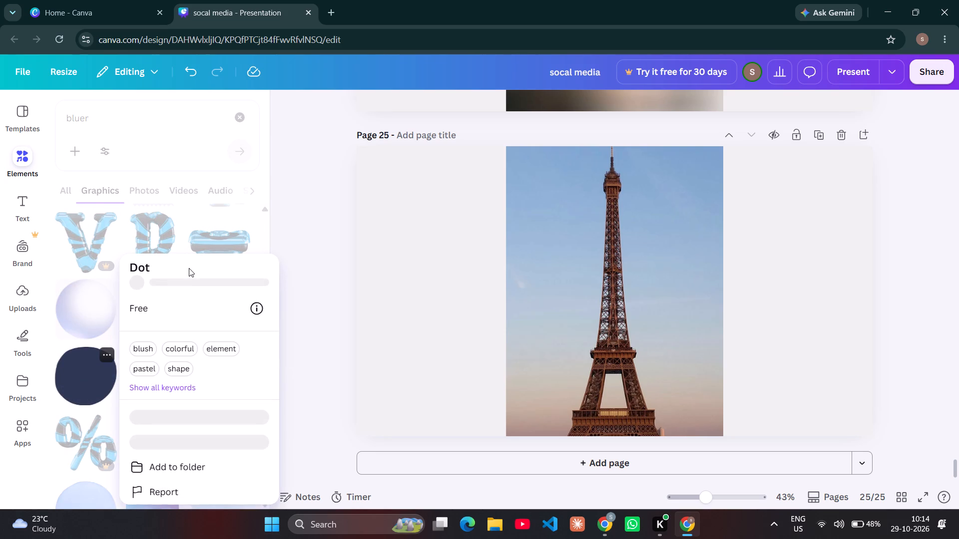
left_click(321, 401)
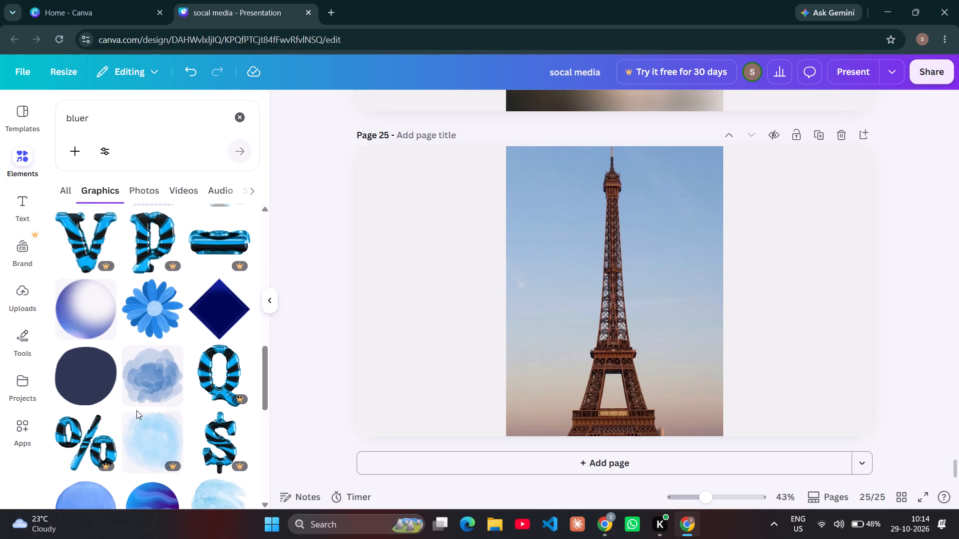
scroll(136, 410, "up", 19)
Search the elements for "bluer image" and show results of all types.
left_click(136, 118)
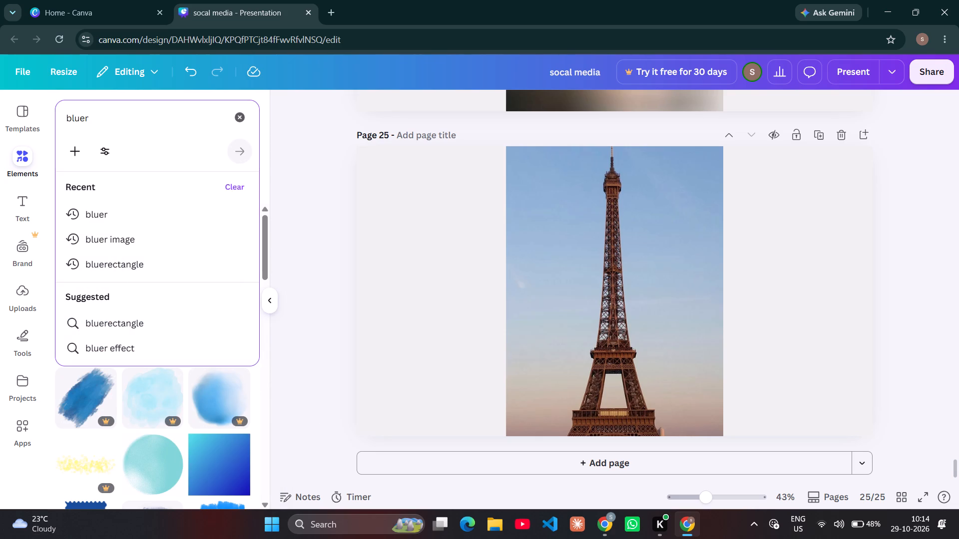
key("space")
type("im")
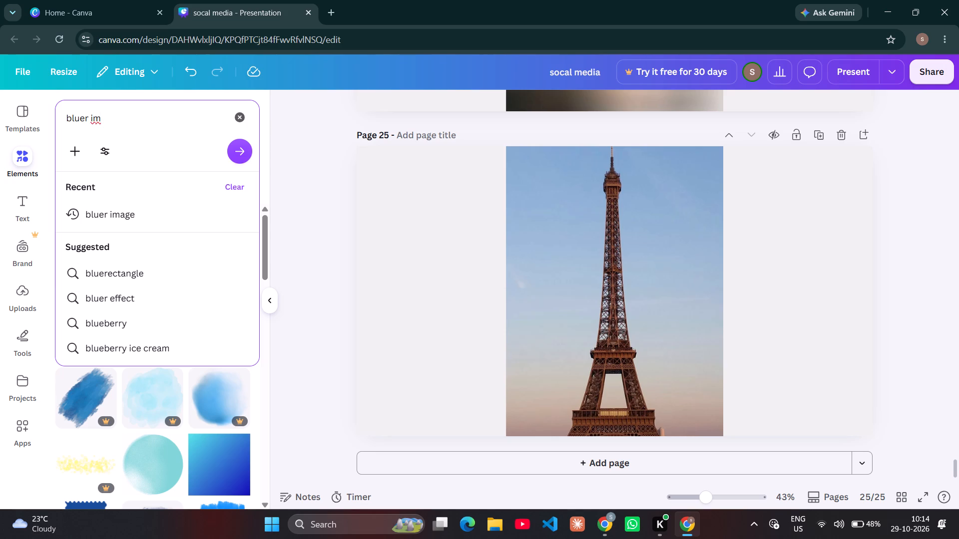
type("ag")
key("e")
key("Return")
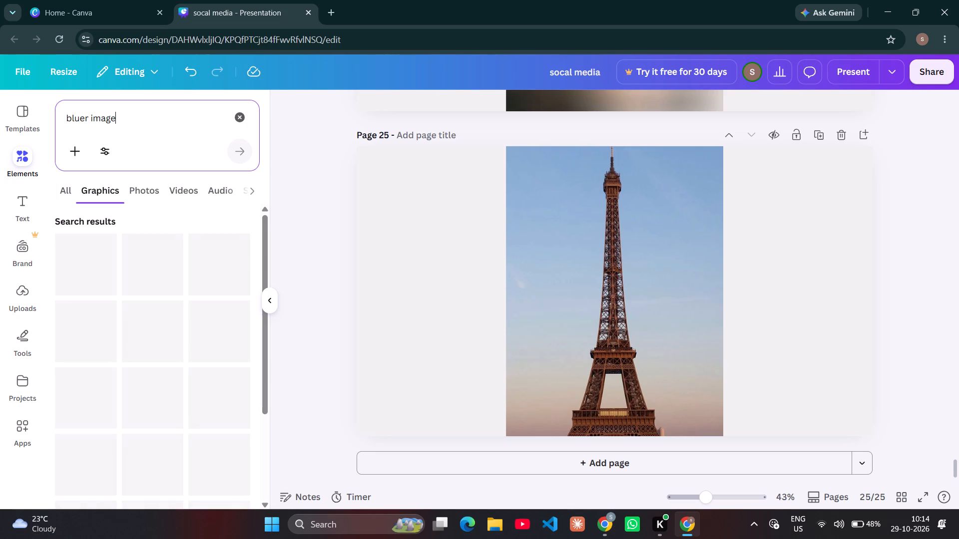
left_click(66, 196)
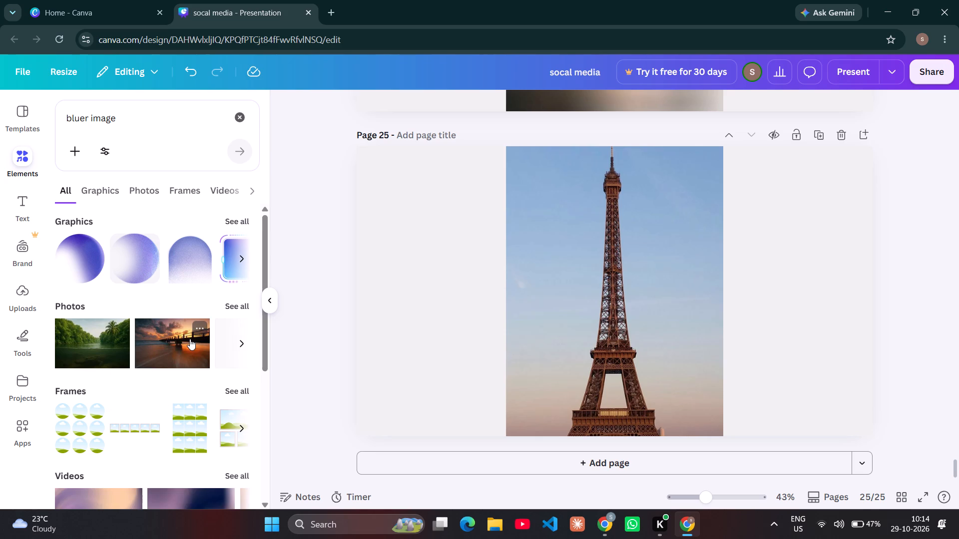
Show all photo results for "bluer image" and look through them for a blur overlay suited to the Eiffel Tower poster.
scroll(190, 339, "left", 2)
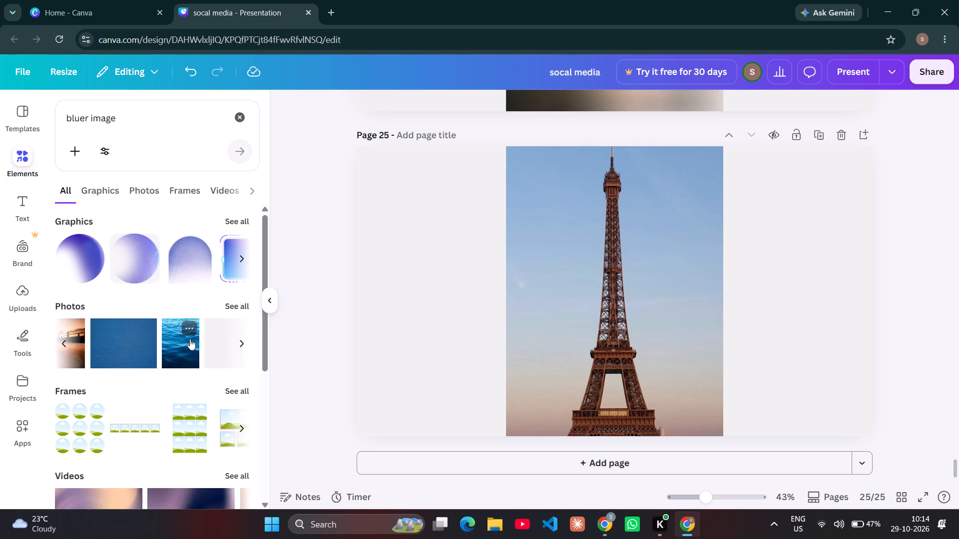
left_click(241, 309)
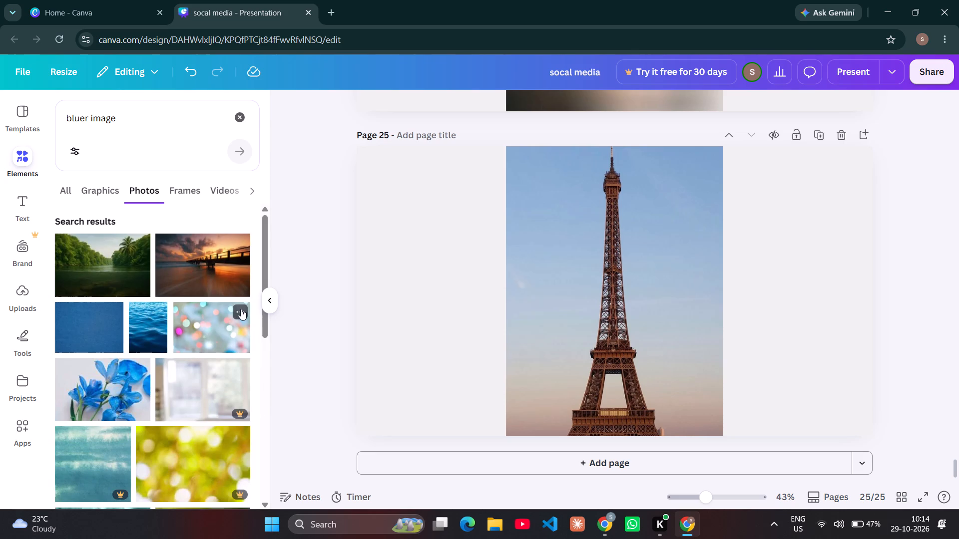
scroll(241, 309, "down", 3)
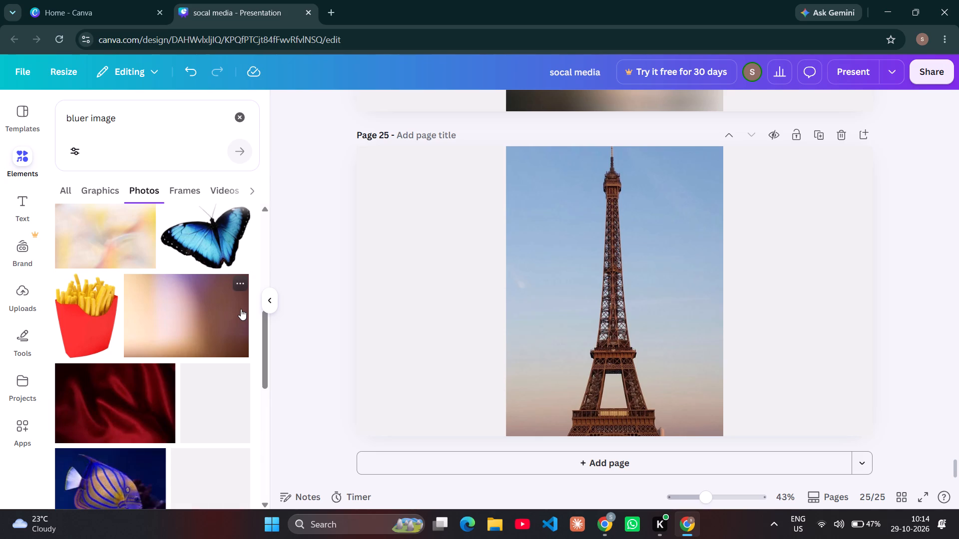
scroll(241, 309, "down", 1)
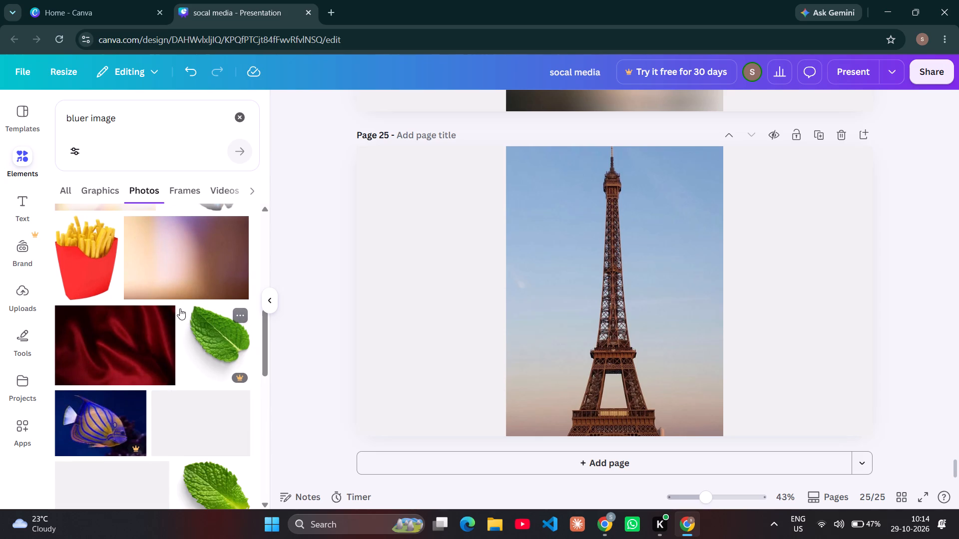
scroll(180, 308, "down", 4)
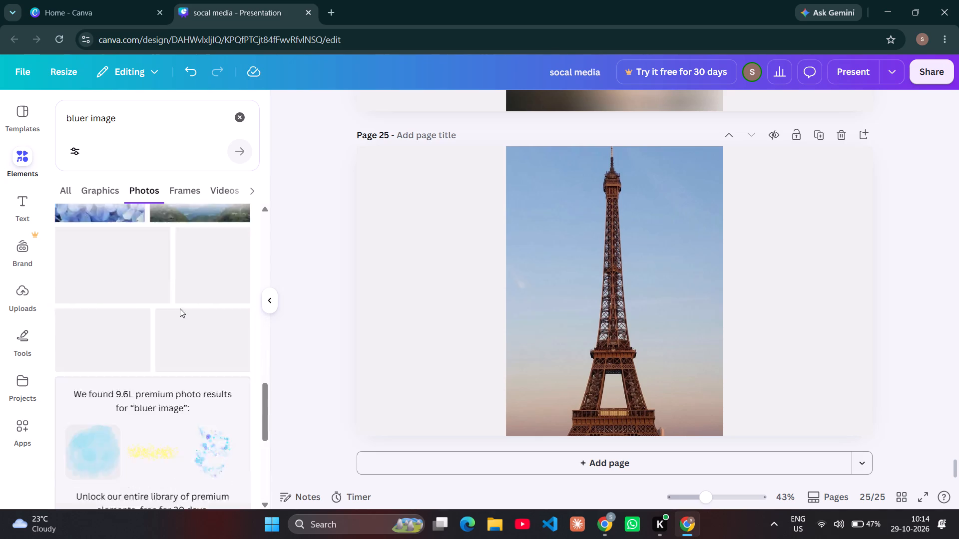
scroll(180, 308, "up", 5)
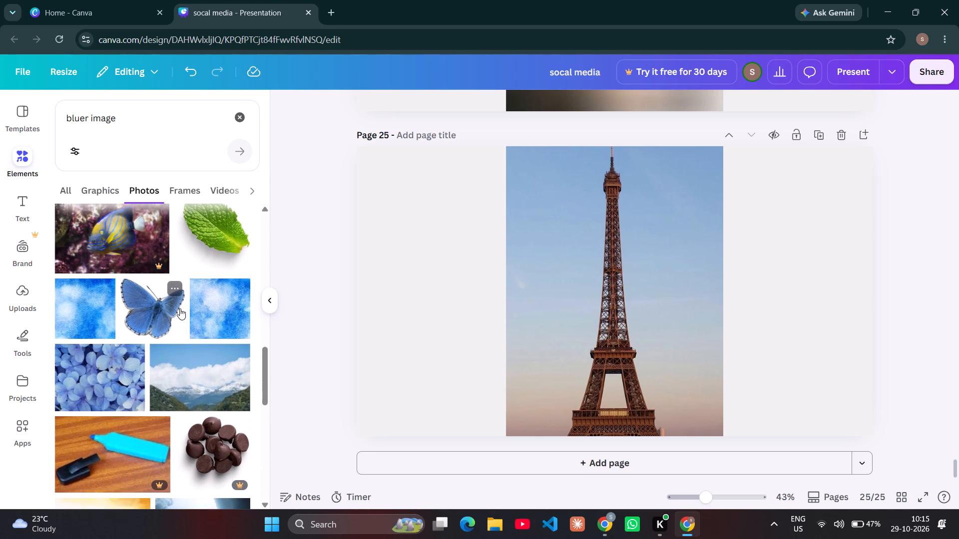
scroll(180, 308, "up", 1)
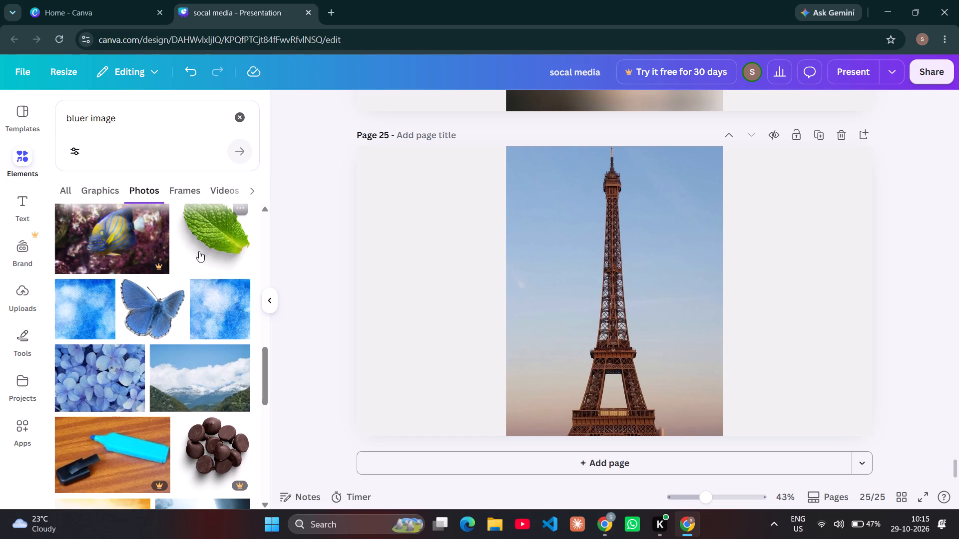
scroll(198, 252, "up", 5)
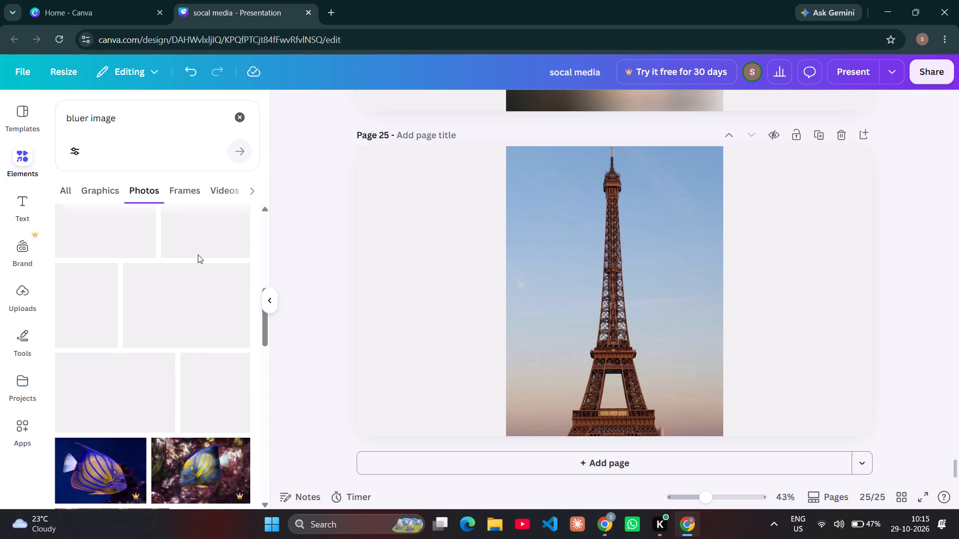
scroll(198, 255, "up", 6)
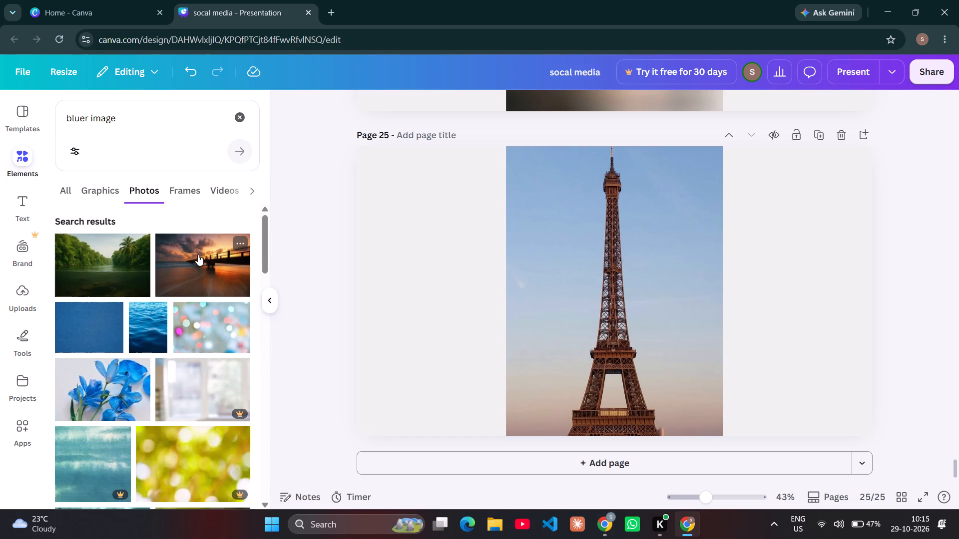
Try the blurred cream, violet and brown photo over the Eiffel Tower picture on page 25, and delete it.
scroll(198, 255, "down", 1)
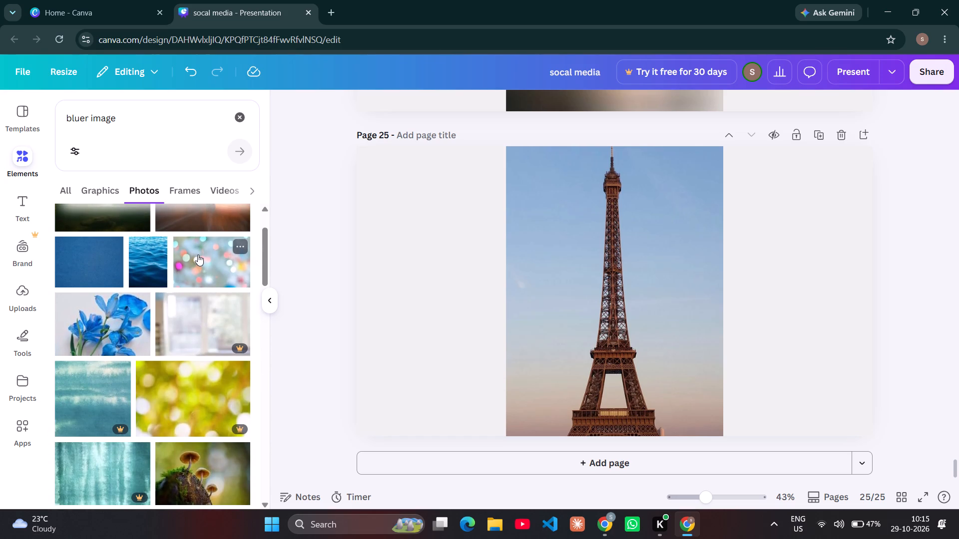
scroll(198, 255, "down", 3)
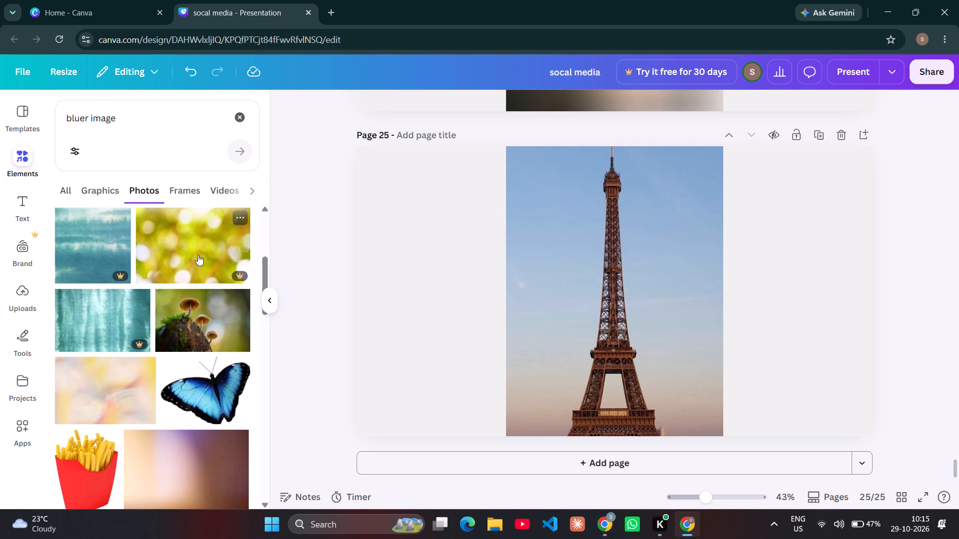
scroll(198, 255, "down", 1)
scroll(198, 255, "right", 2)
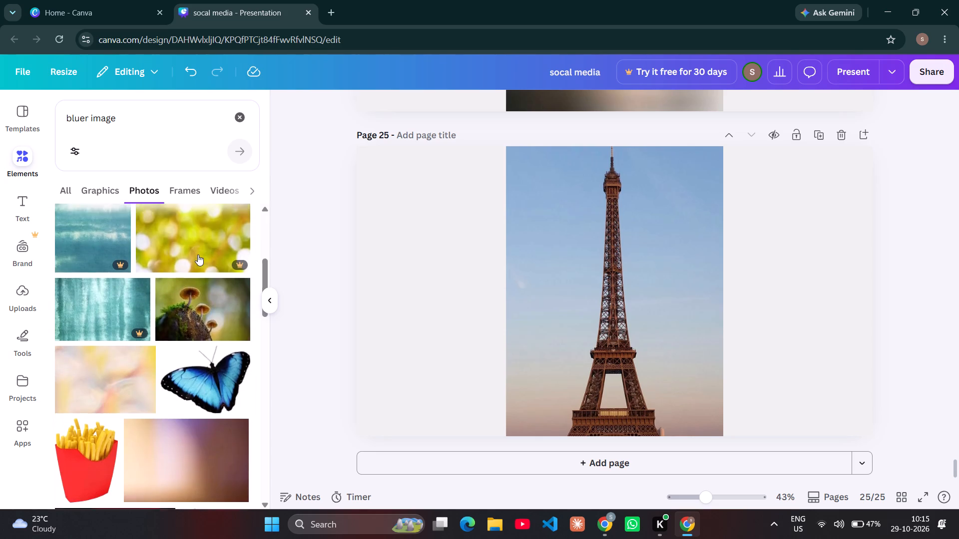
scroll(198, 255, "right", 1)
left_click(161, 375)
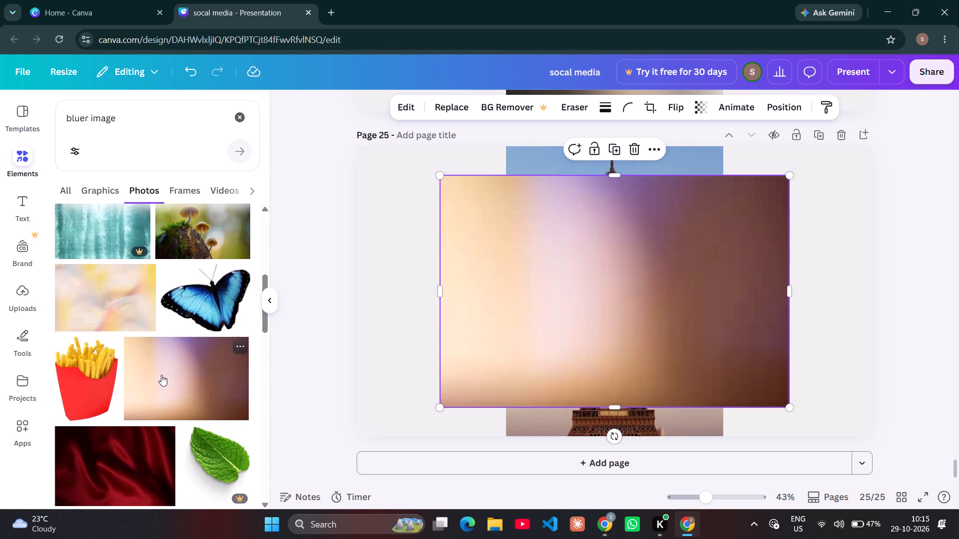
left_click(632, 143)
Examine the further "bluer image" photo results for a blurred image usable over the Eiffel Tower photo.
scroll(66, 351, "right", 2)
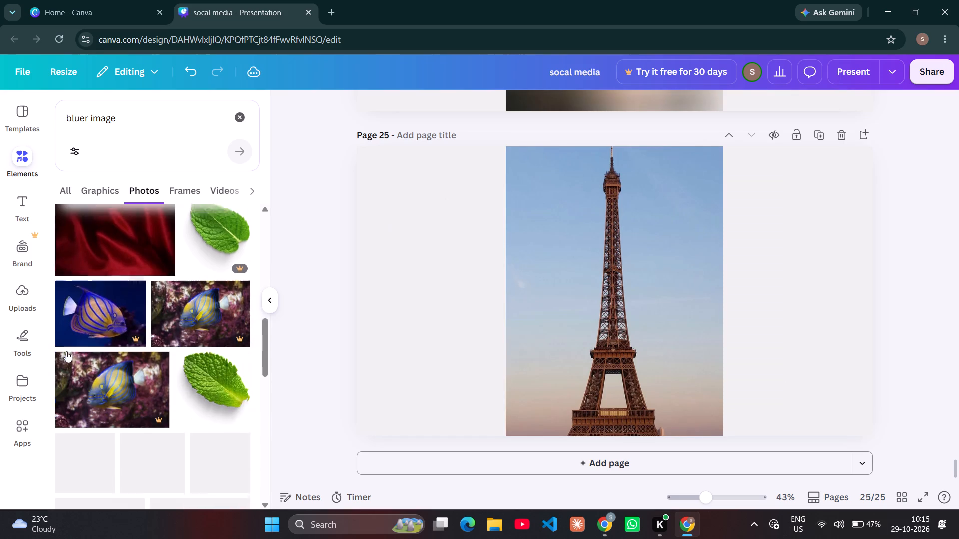
scroll(66, 351, "right", 3)
scroll(66, 351, "down", 4)
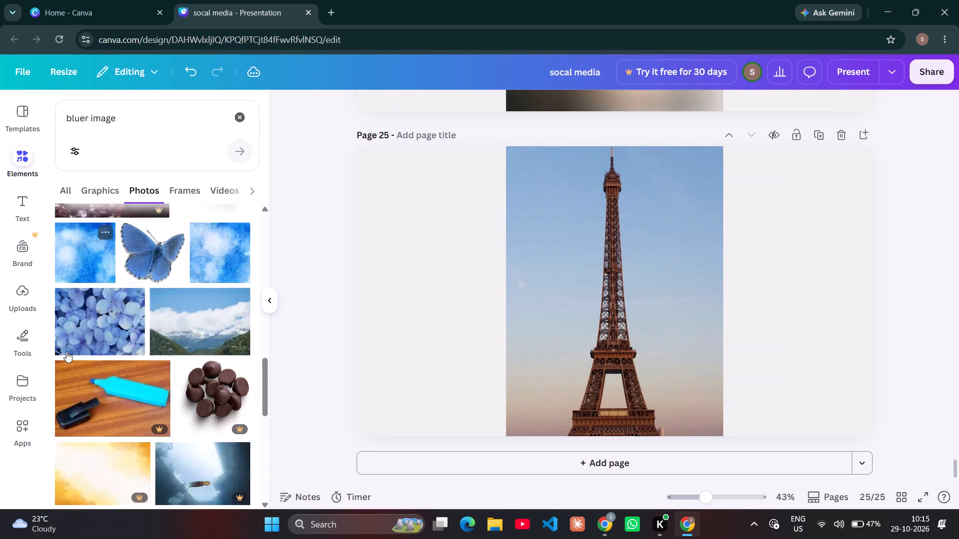
scroll(66, 351, "down", 3)
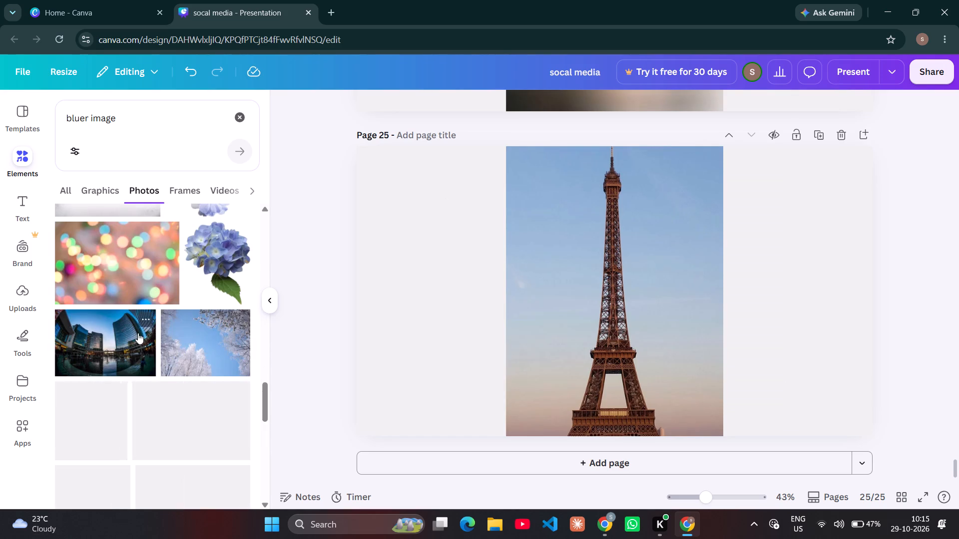
scroll(139, 332, "up", 3)
scroll(139, 332, "right", 1)
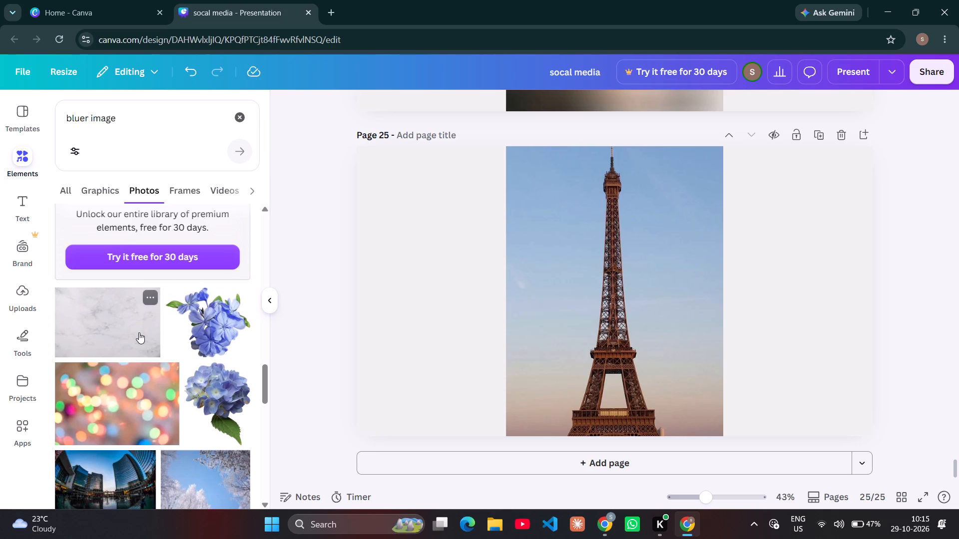
scroll(139, 332, "right", 2)
scroll(139, 332, "down", 3)
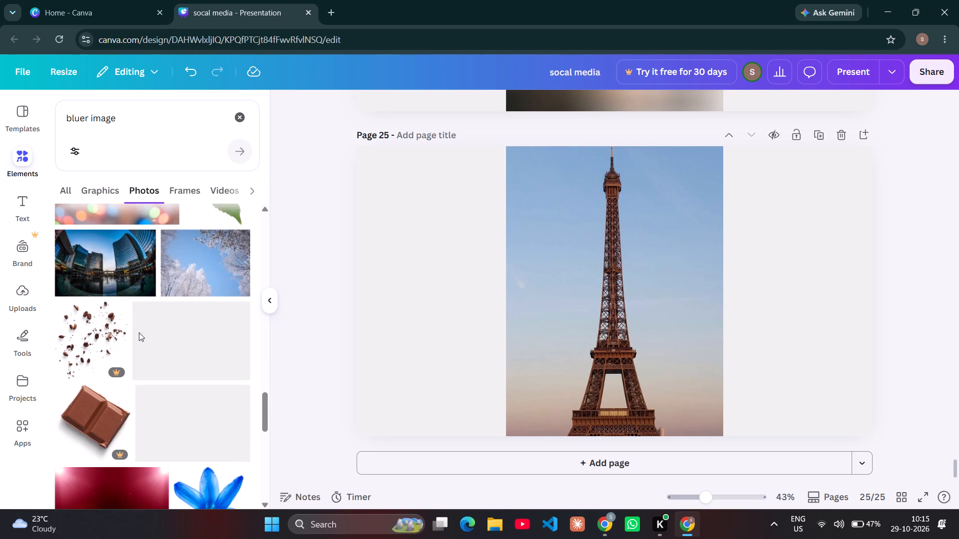
scroll(139, 332, "down", 3)
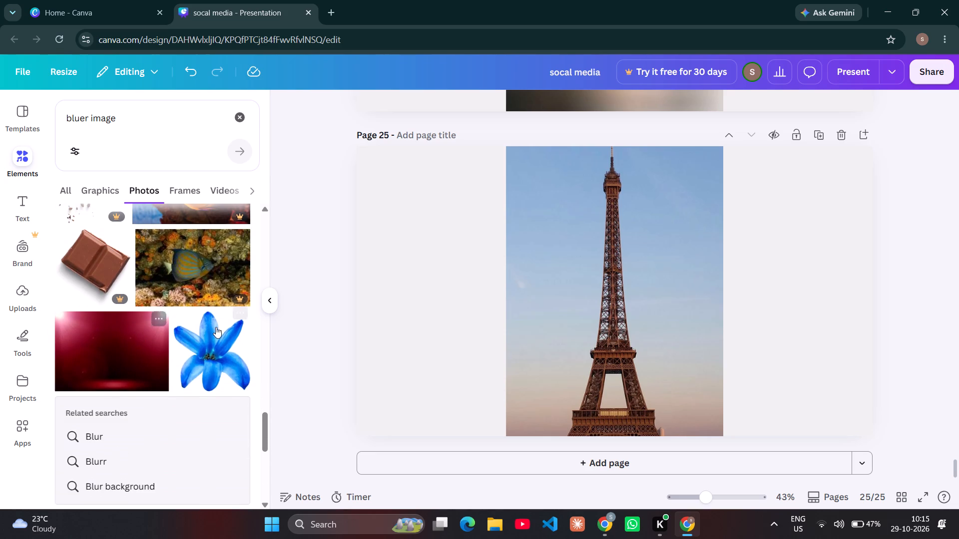
scroll(92, 385, "right", 2)
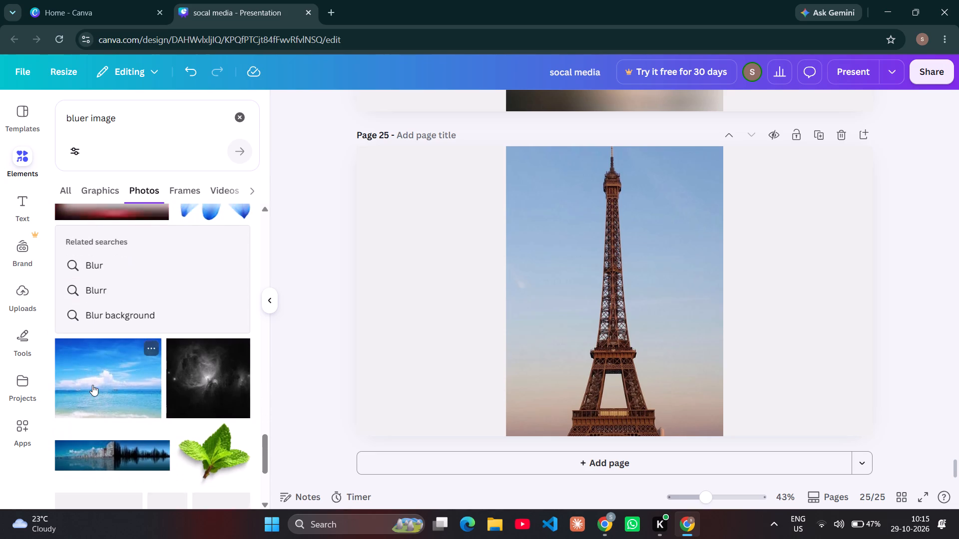
scroll(92, 385, "right", 2)
scroll(92, 385, "up", 7)
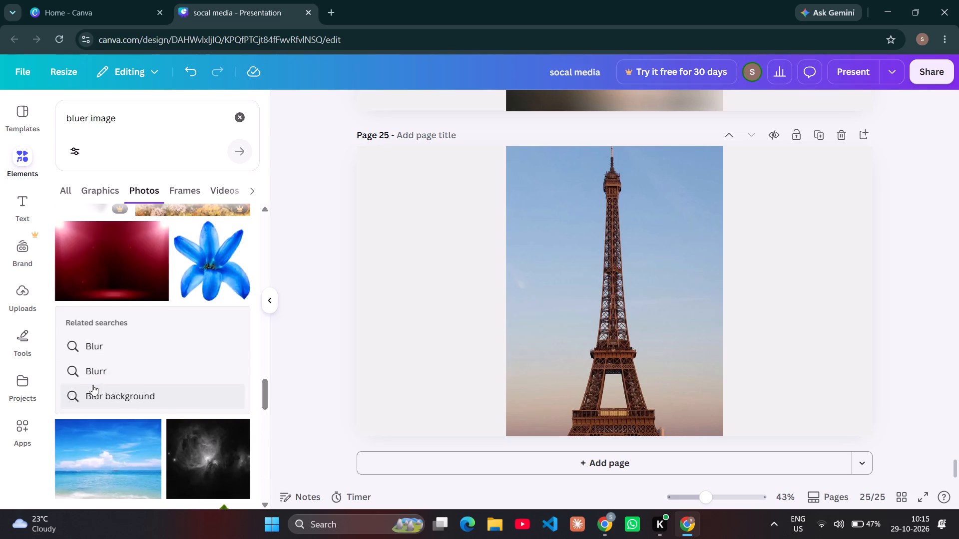
scroll(92, 385, "down", 2)
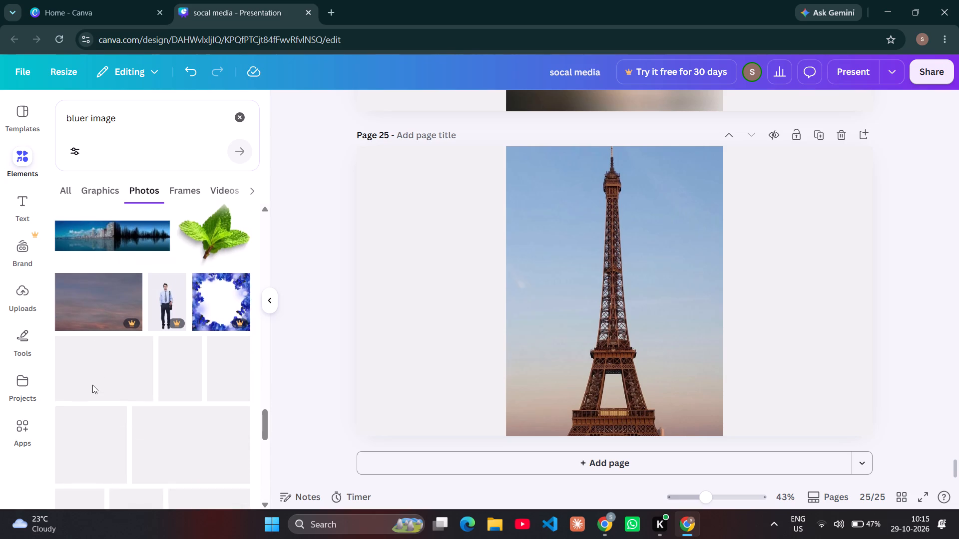
scroll(92, 385, "down", 1)
scroll(92, 385, "up", 1)
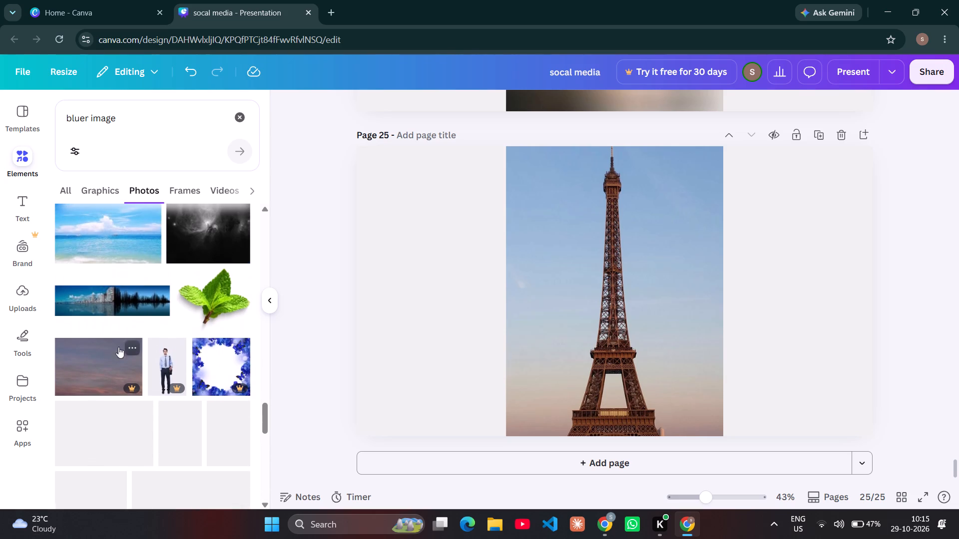
scroll(88, 483, "down", 1)
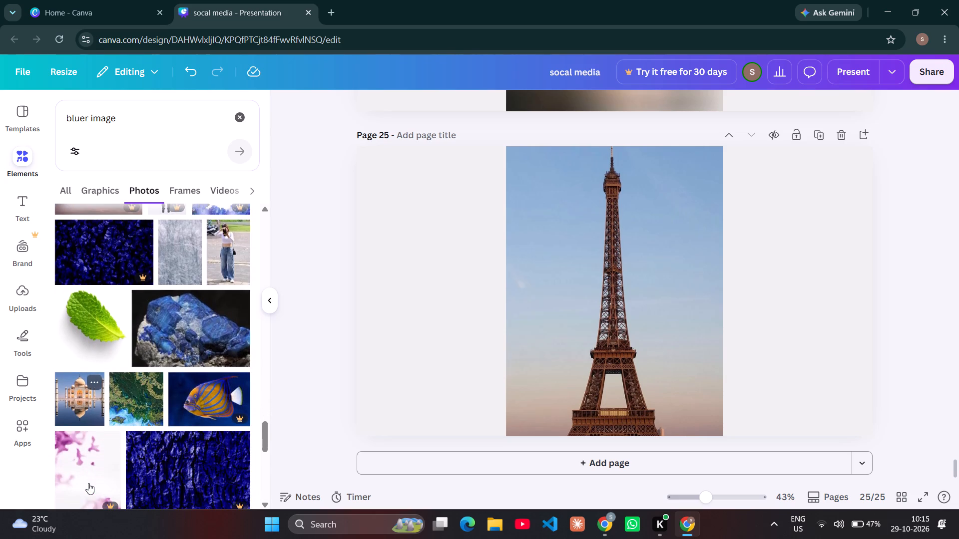
scroll(88, 483, "down", 2)
scroll(88, 483, "up", 1)
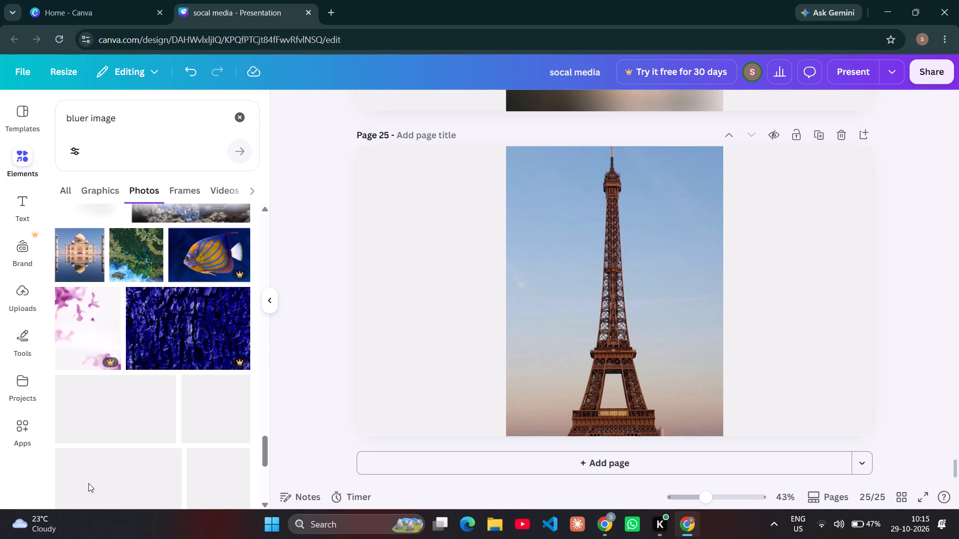
scroll(88, 483, "up", 2)
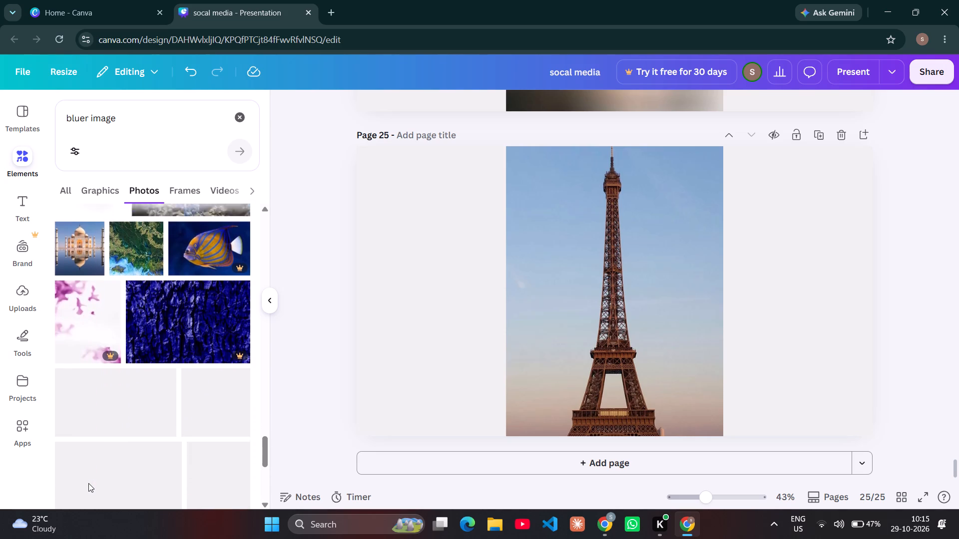
scroll(88, 483, "up", 6)
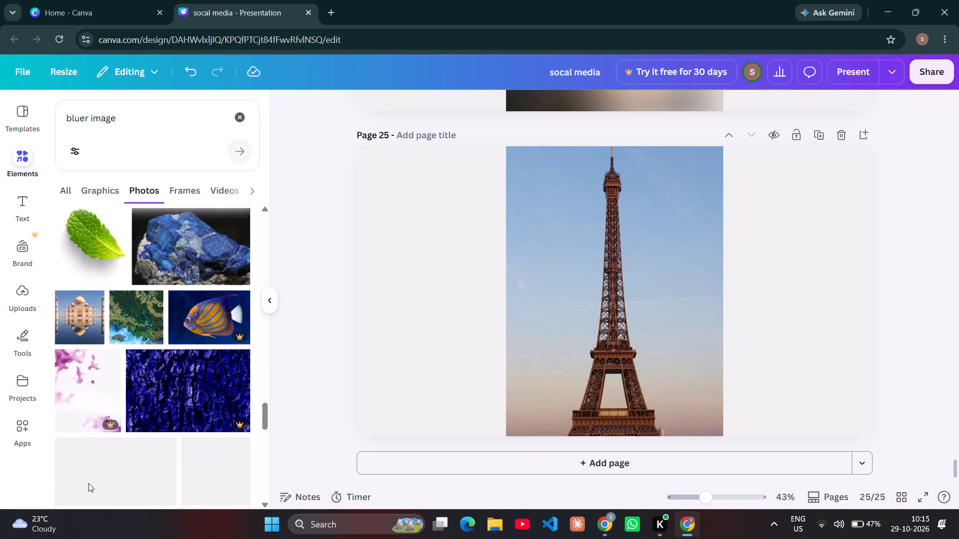
scroll(88, 483, "up", 1)
scroll(88, 483, "down", 2)
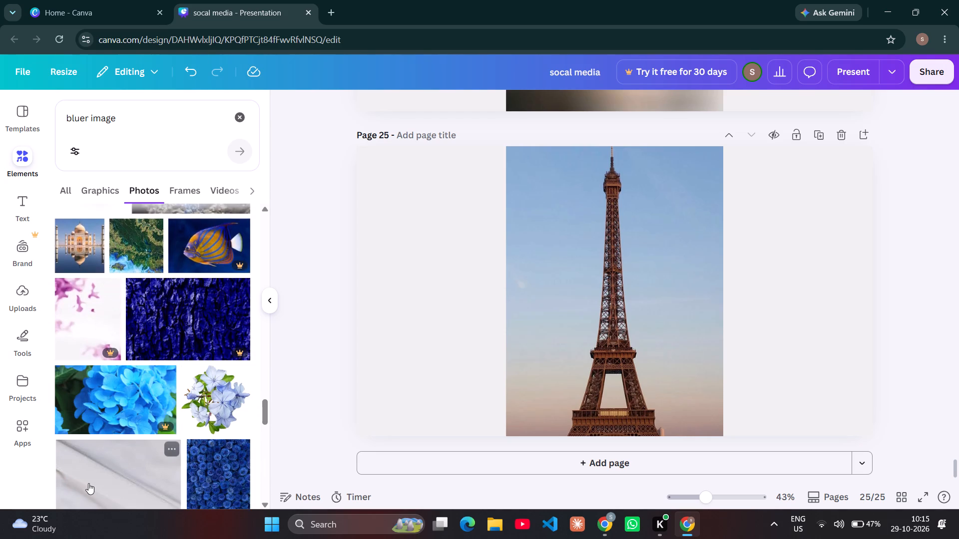
scroll(88, 483, "down", 3)
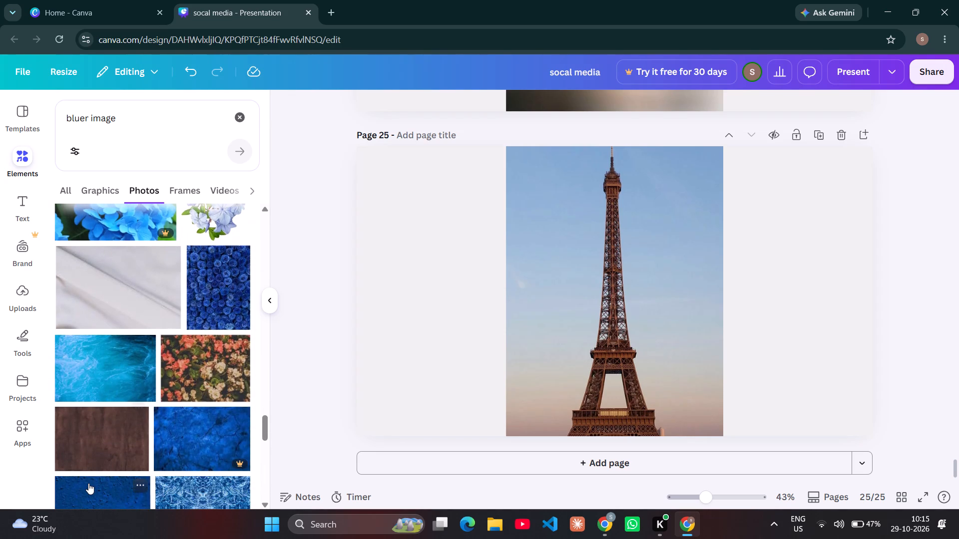
scroll(88, 483, "right", 2)
scroll(88, 483, "down", 2)
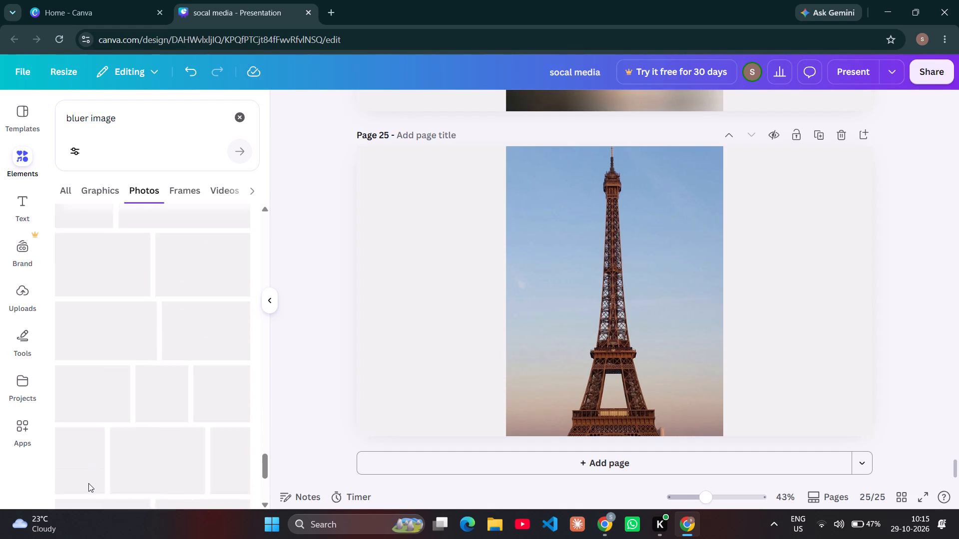
scroll(88, 483, "down", 1)
scroll(88, 483, "up", 7)
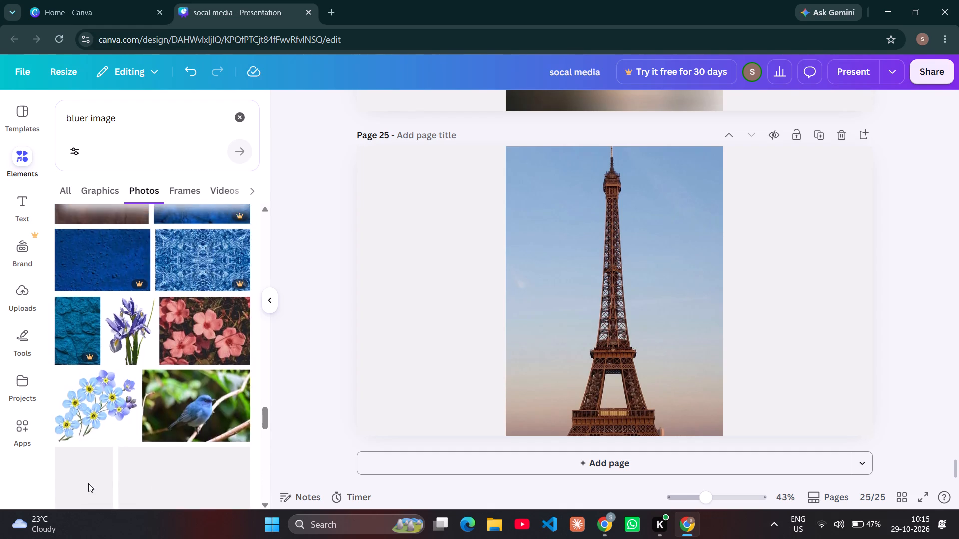
scroll(88, 483, "up", 1)
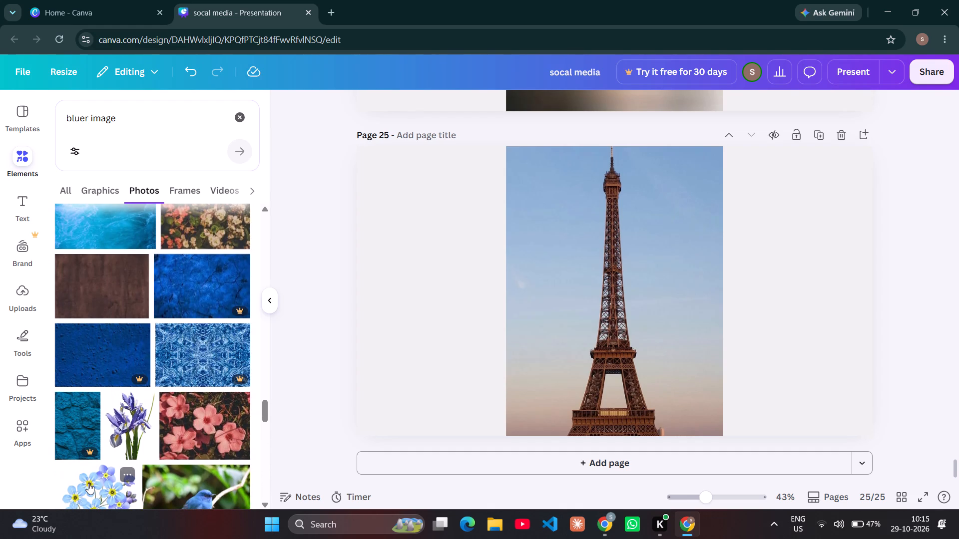
scroll(88, 483, "down", 1)
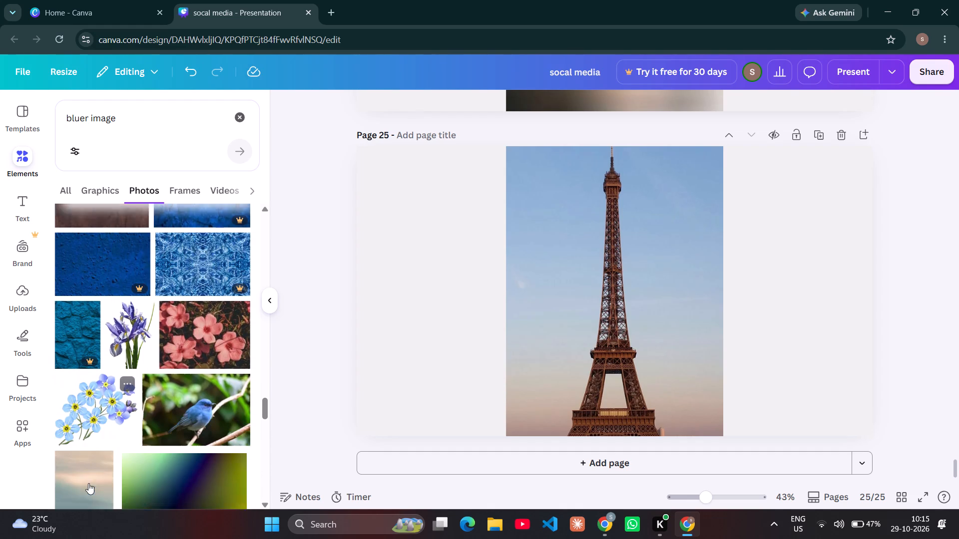
scroll(88, 483, "down", 1)
scroll(88, 483, "right", 2)
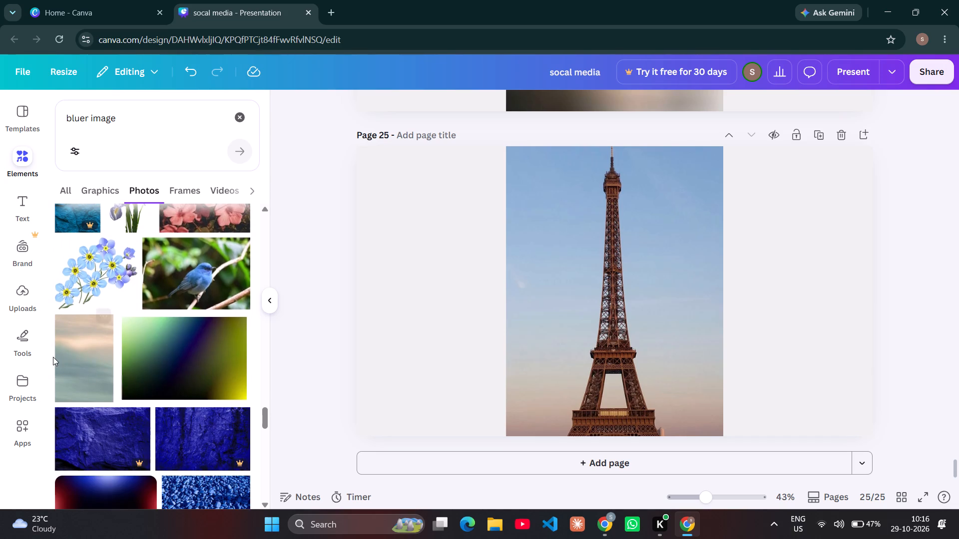
scroll(89, 370, "right", 1)
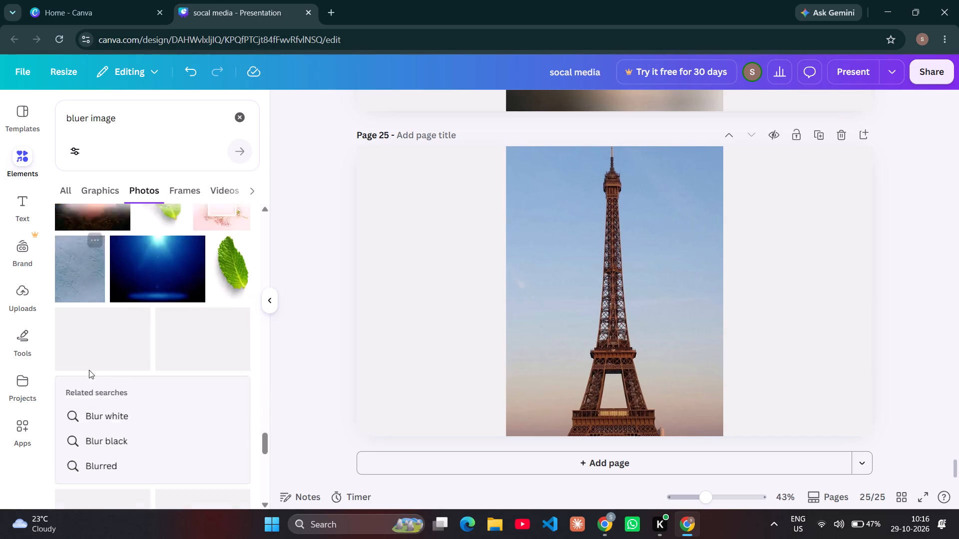
Look further through the "bluer image" photo results for a blurred image suited to the Eiffel Tower poster.
scroll(89, 370, "right", 3)
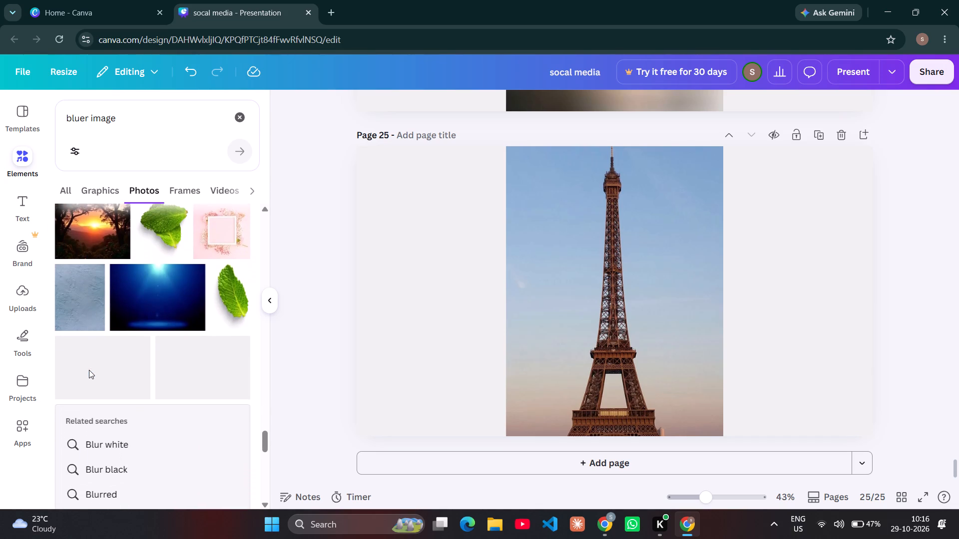
scroll(89, 370, "right", 1)
scroll(180, 253, "down", 3)
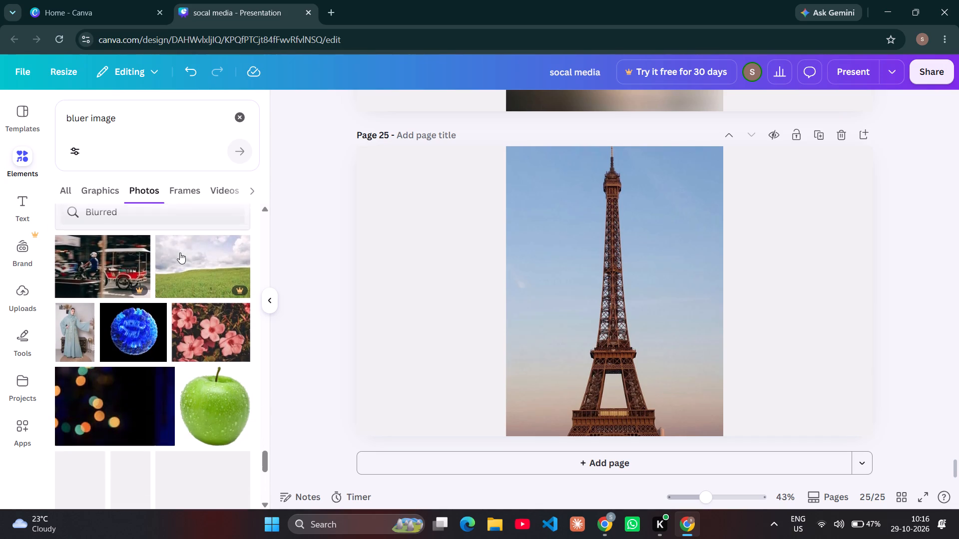
scroll(180, 253, "down", 2)
scroll(180, 253, "up", 4)
scroll(180, 253, "down", 3)
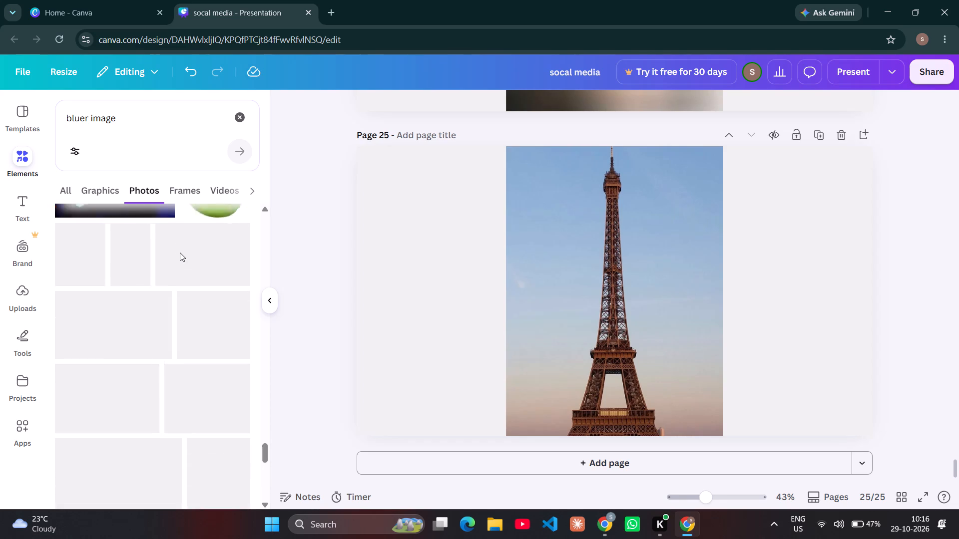
scroll(180, 253, "down", 18)
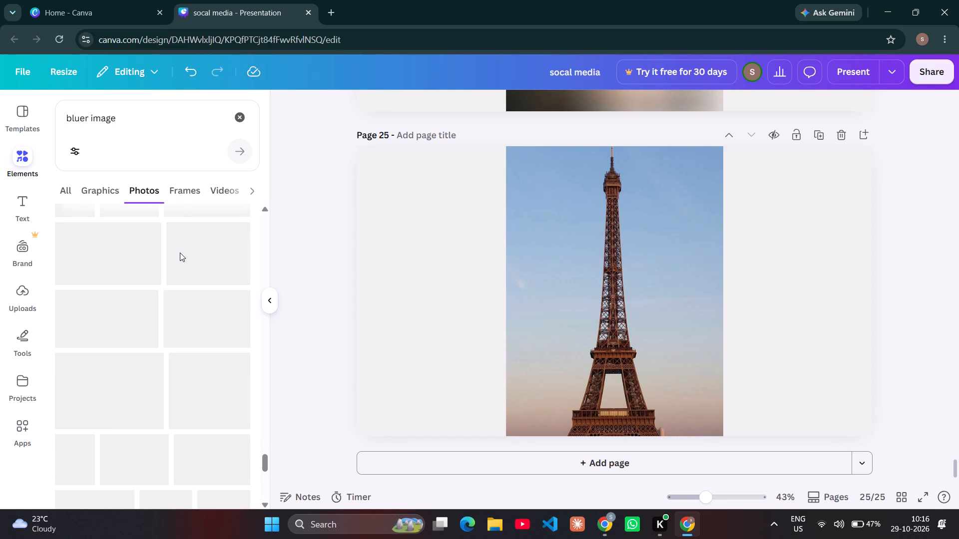
scroll(180, 253, "up", 3)
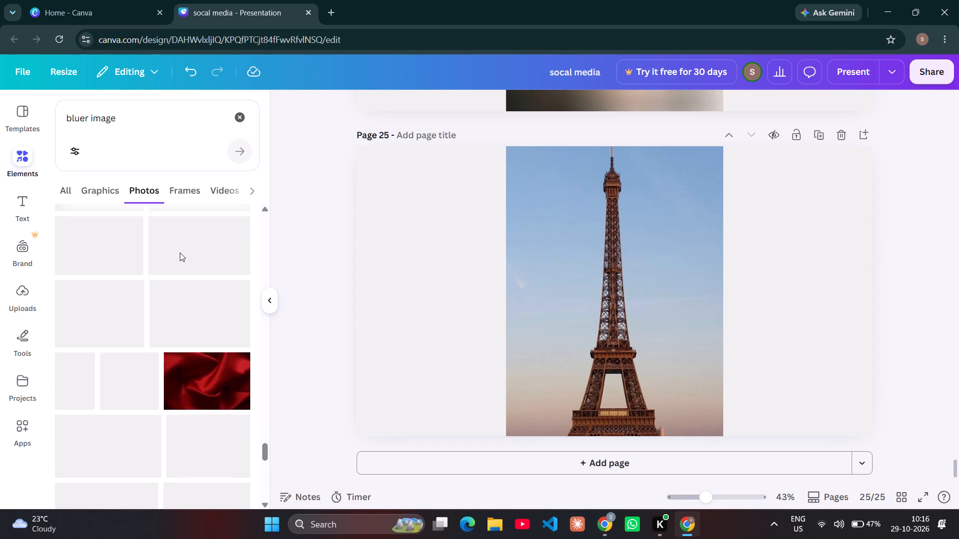
scroll(180, 253, "up", 10)
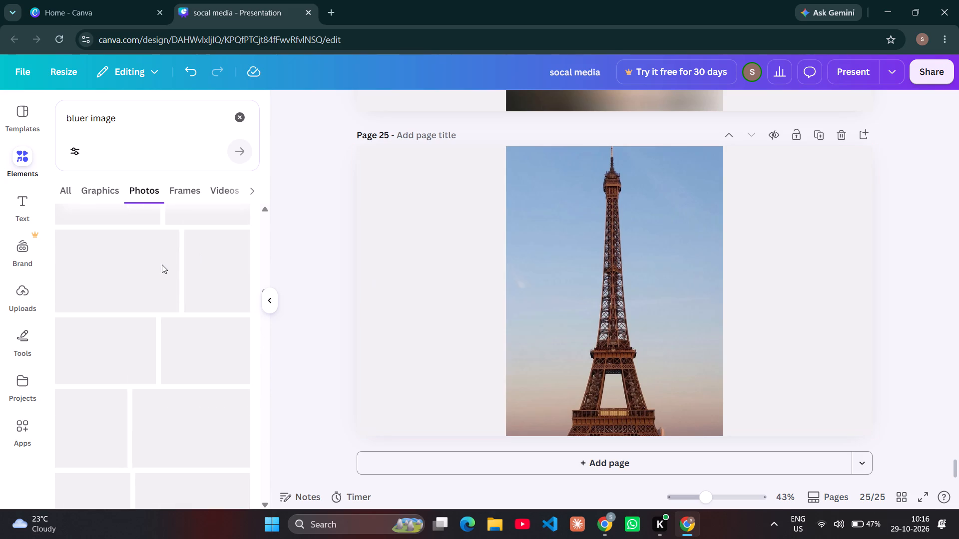
scroll(162, 265, "up", 17)
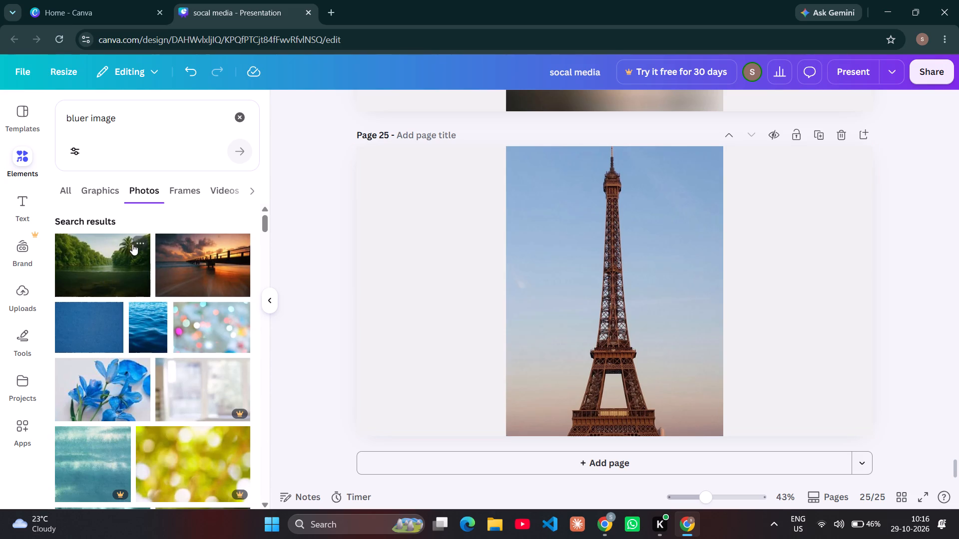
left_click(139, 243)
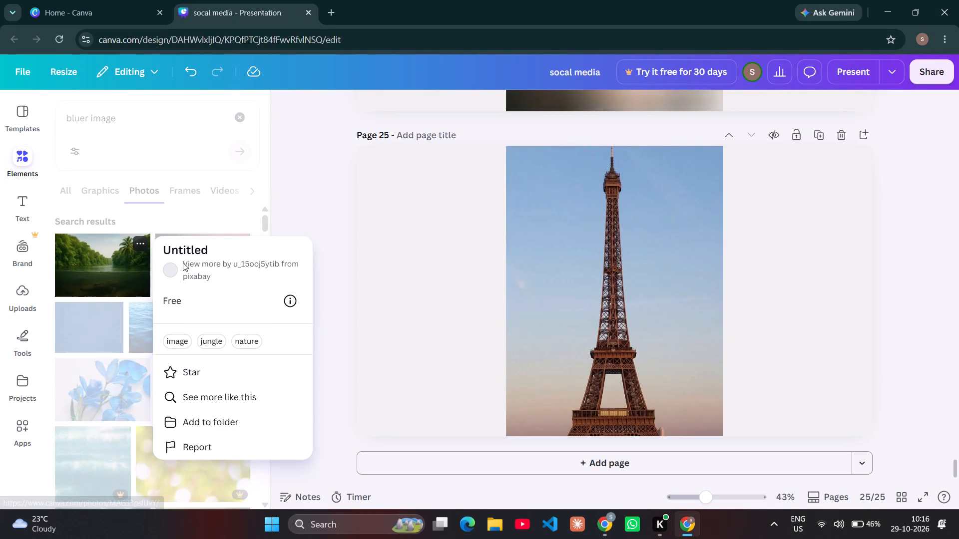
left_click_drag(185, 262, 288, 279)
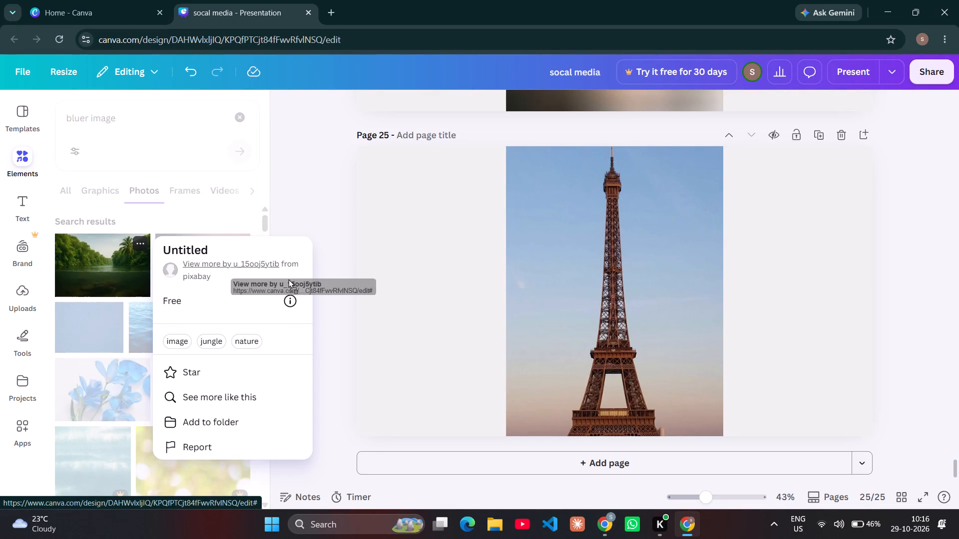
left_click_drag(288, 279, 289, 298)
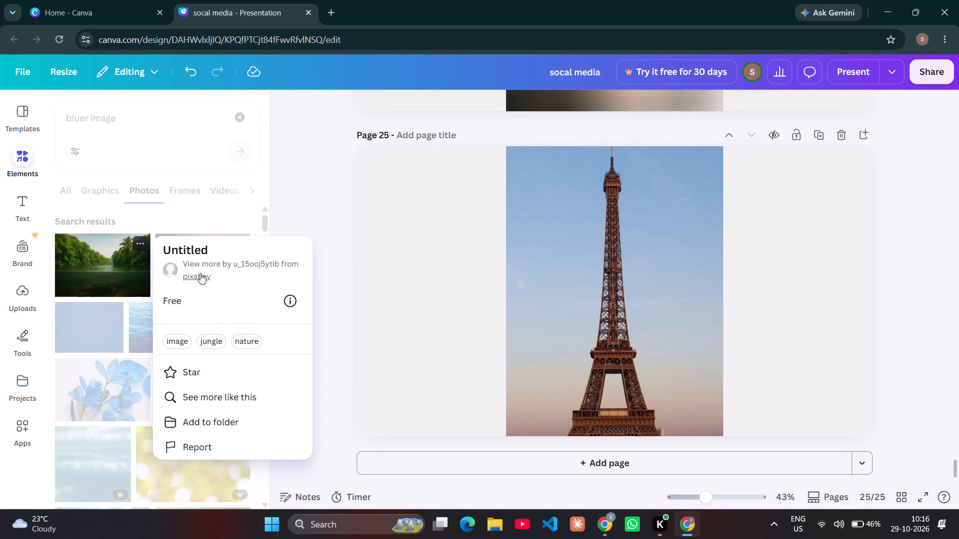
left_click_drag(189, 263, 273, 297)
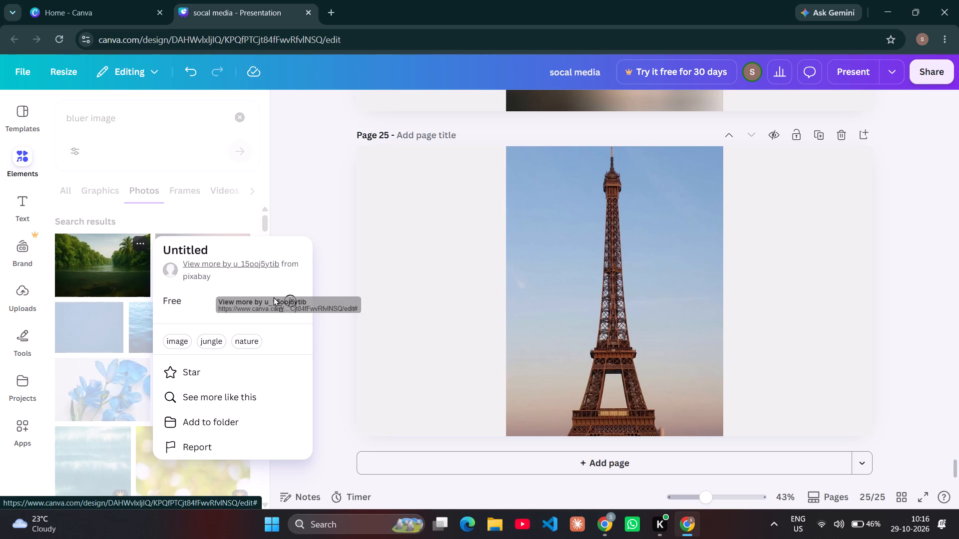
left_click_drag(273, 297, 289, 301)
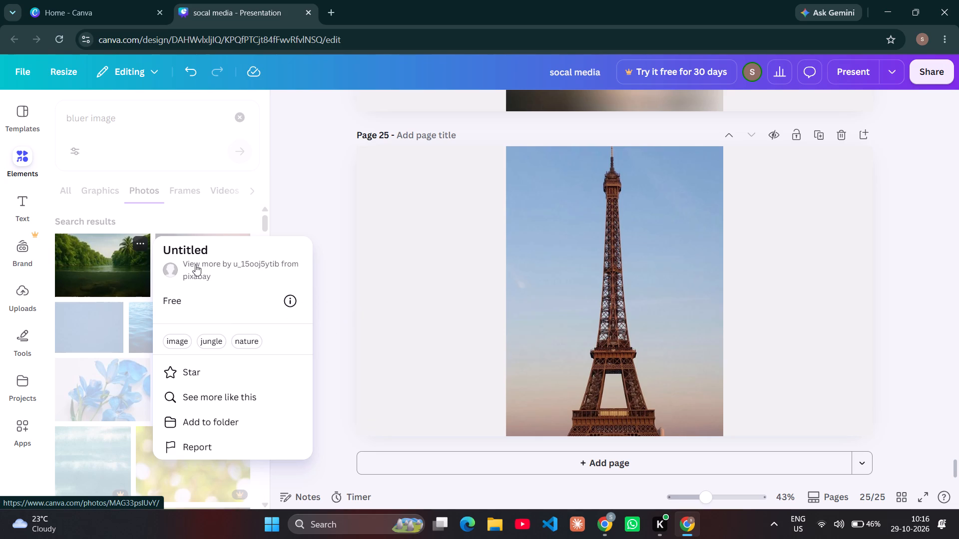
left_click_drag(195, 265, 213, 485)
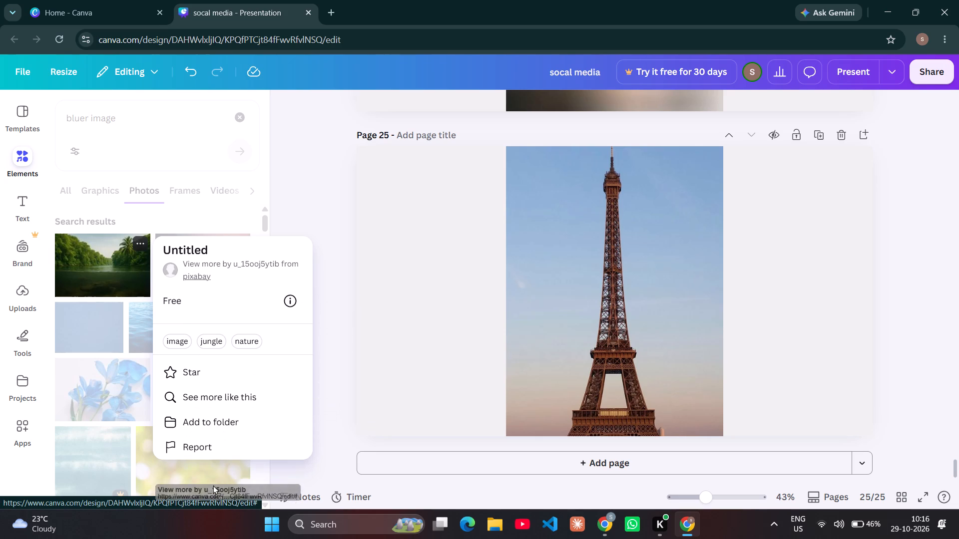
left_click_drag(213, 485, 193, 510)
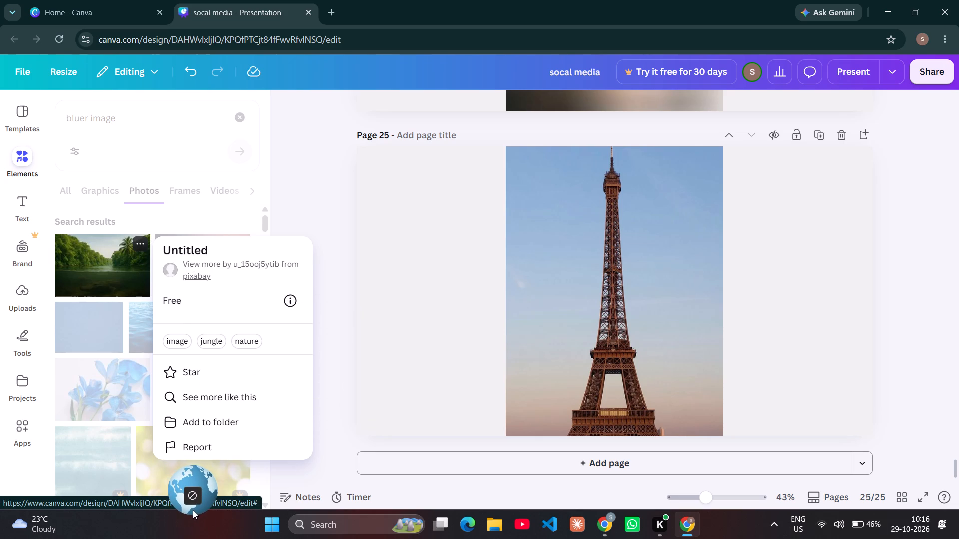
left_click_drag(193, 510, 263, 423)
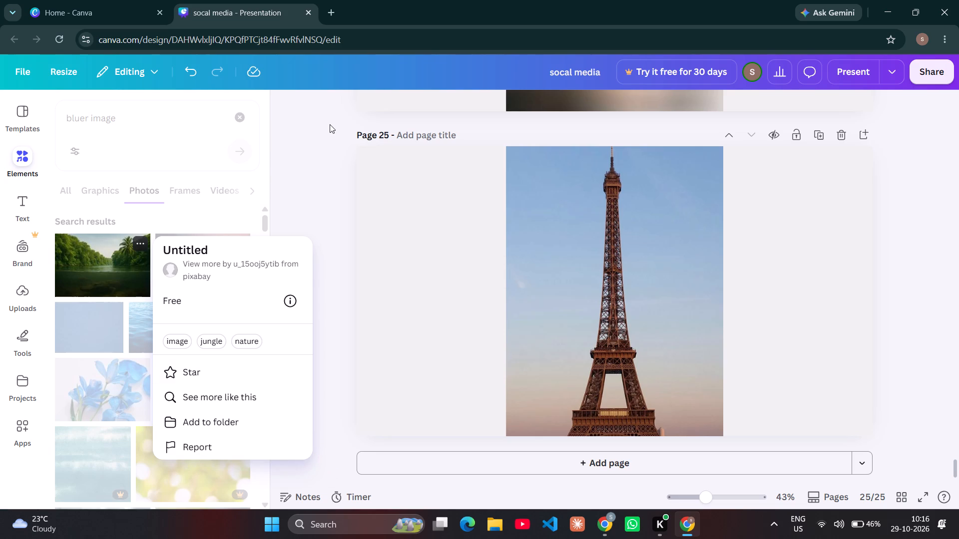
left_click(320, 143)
Go through the "bluer image" photo results again from the start for a blur overlay to use on page 25.
scroll(320, 143, "right", 2)
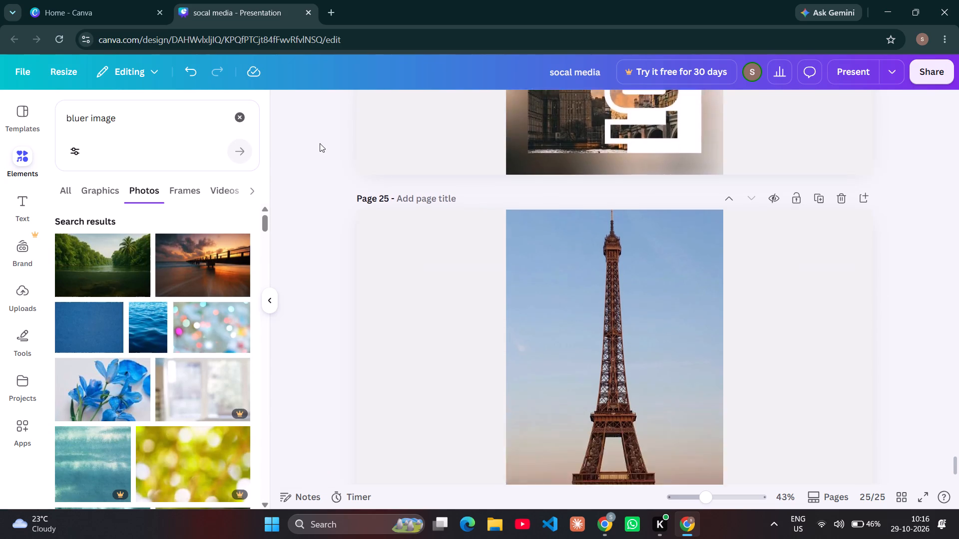
scroll(320, 143, "right", 2)
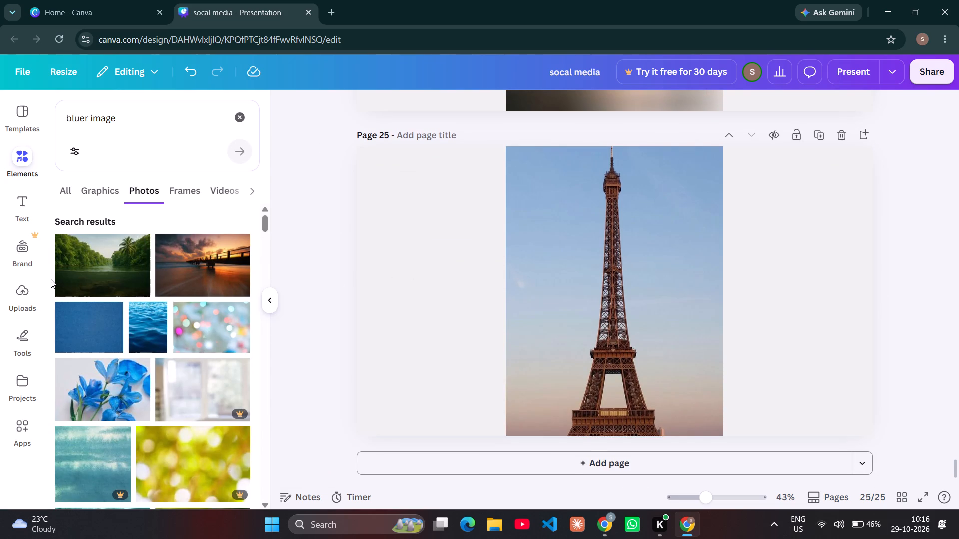
scroll(119, 266, "down", 1)
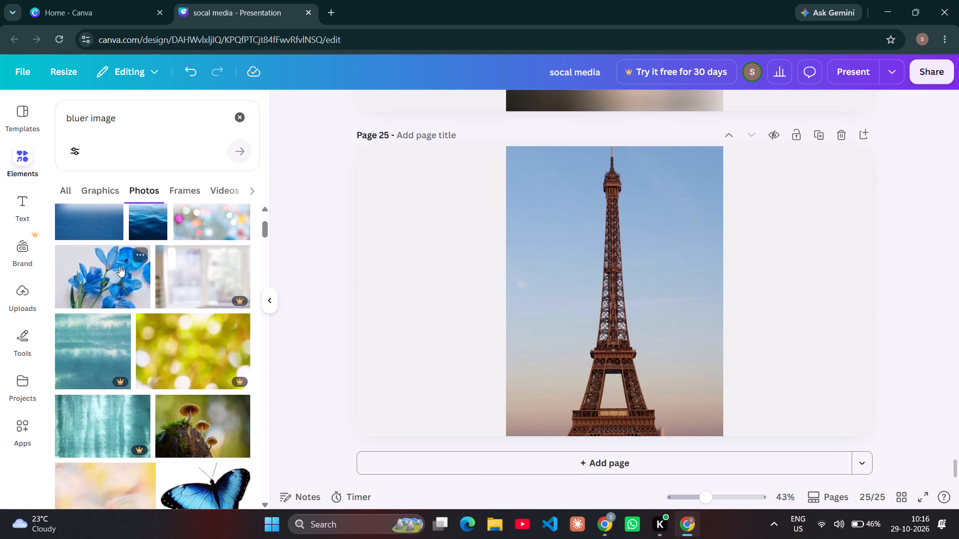
scroll(119, 266, "down", 1)
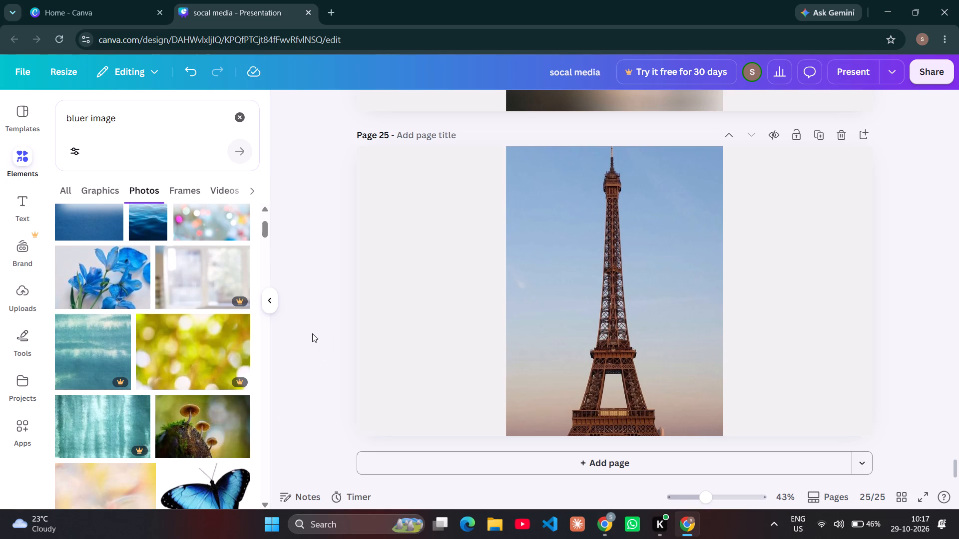
scroll(312, 333, "down", 4)
scroll(139, 449, "right", 2)
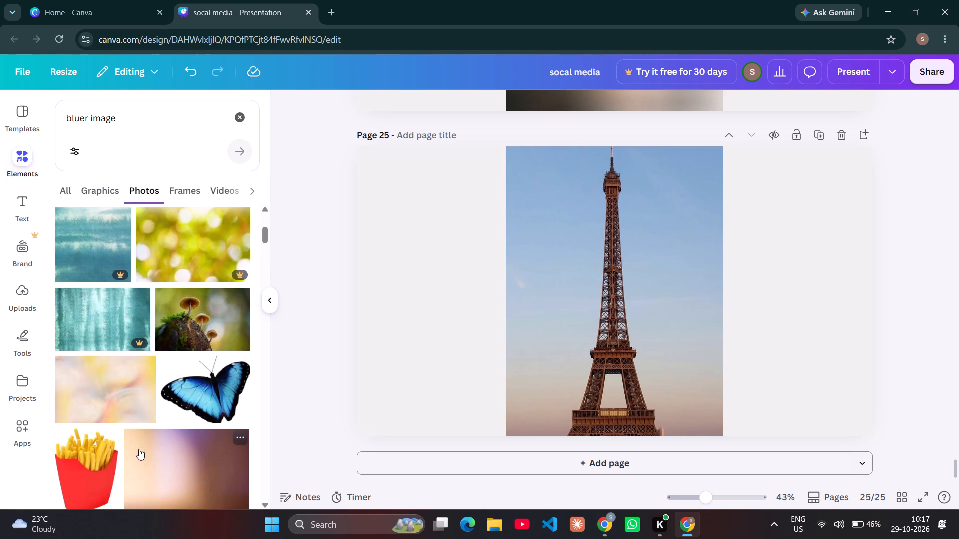
scroll(139, 449, "down", 2)
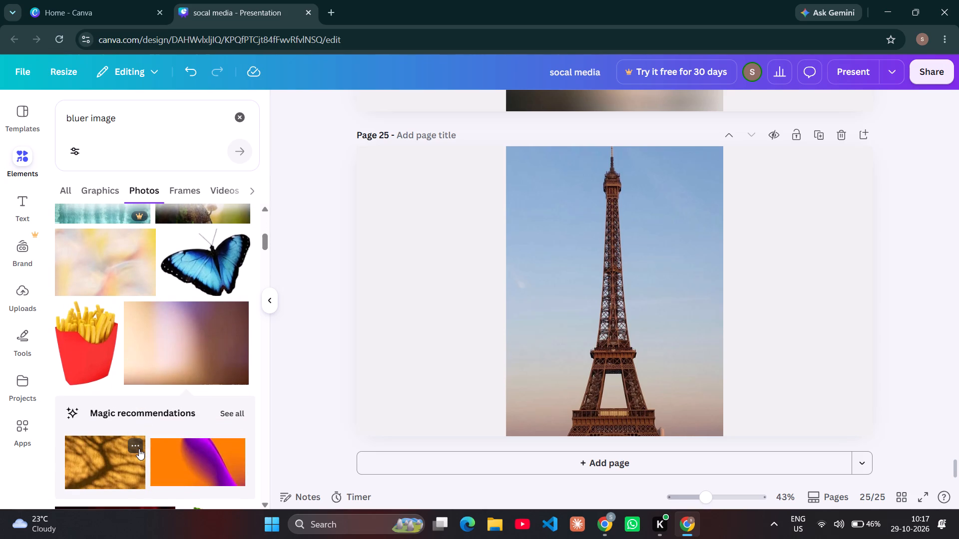
scroll(139, 449, "right", 3)
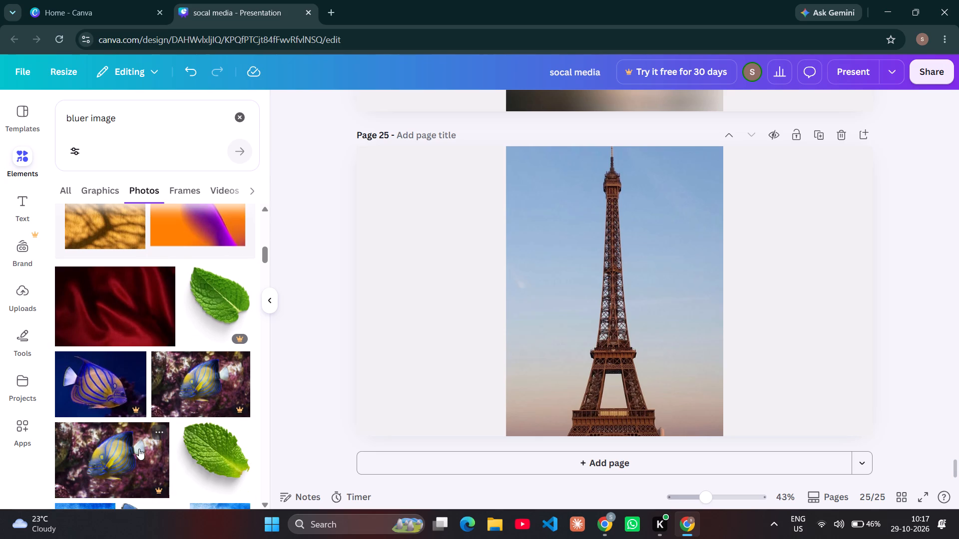
scroll(139, 449, "down", 3)
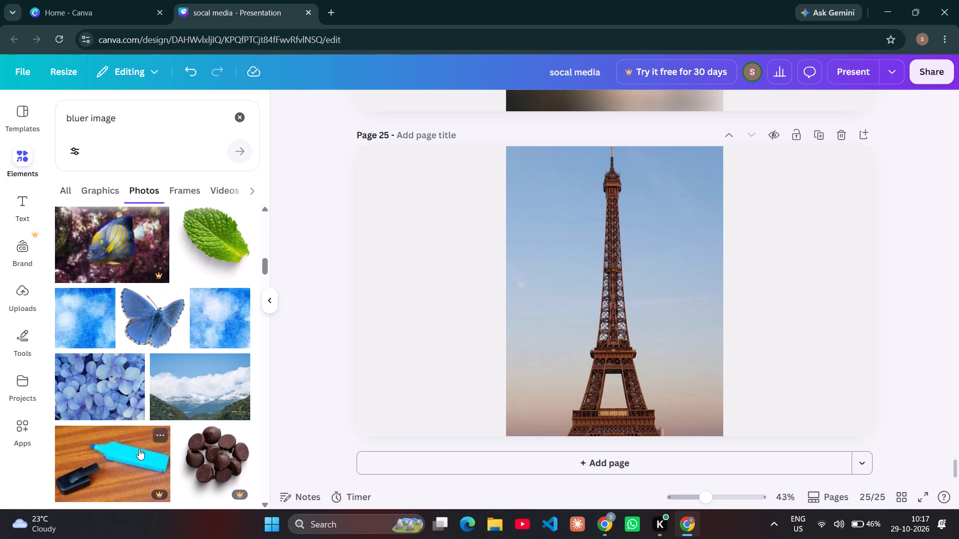
scroll(139, 449, "right", 3)
scroll(139, 449, "down", 3)
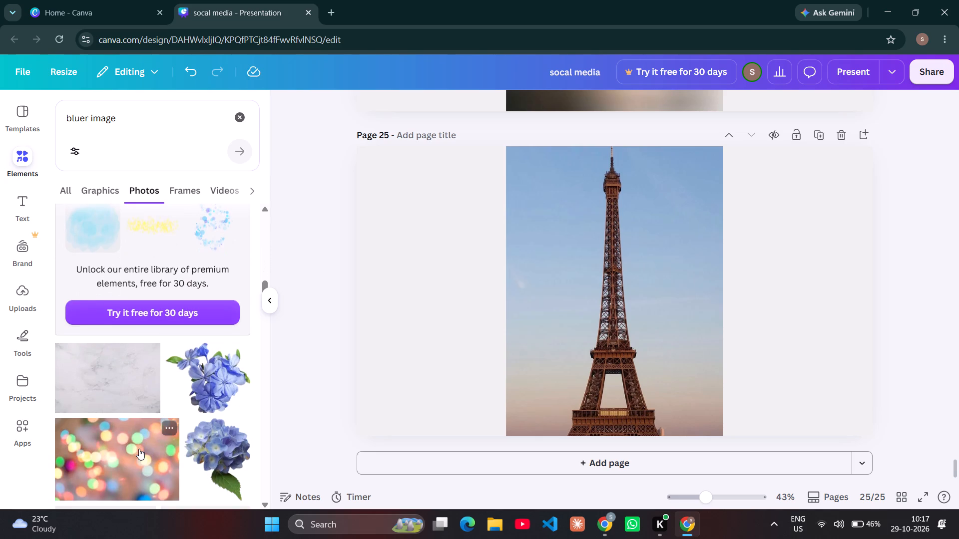
scroll(139, 449, "down", 2)
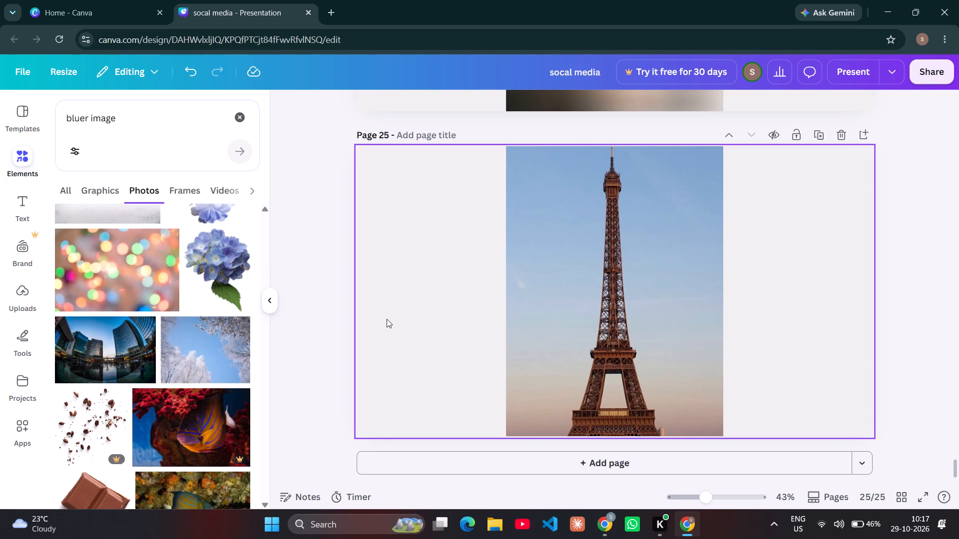
scroll(130, 362, "up", 8)
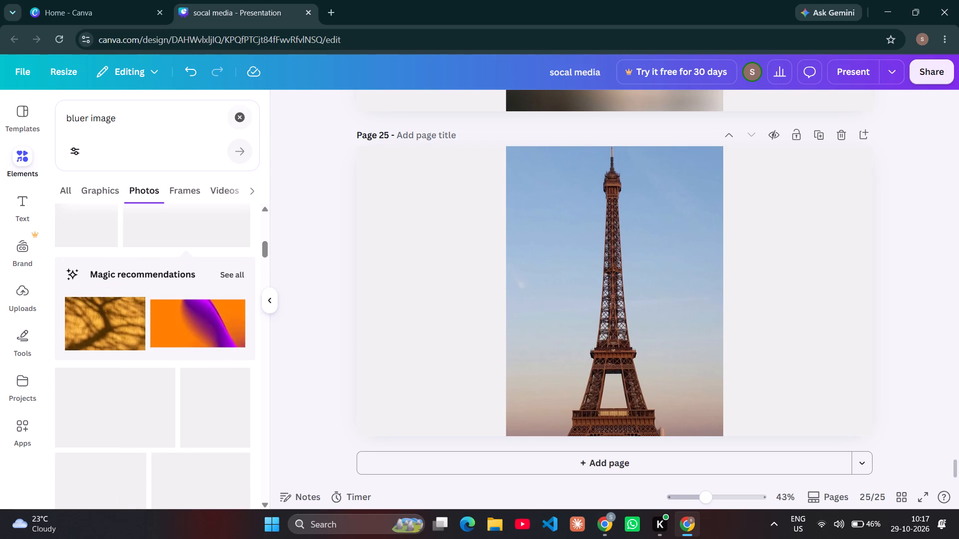
Shorten the photo search term to "bluer" and run the search.
left_click(136, 117)
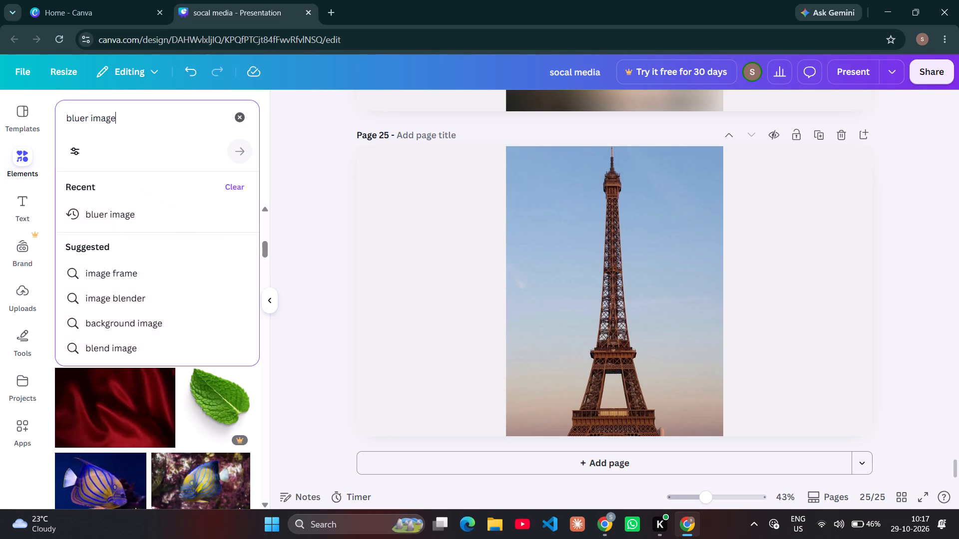
key("BackSpace")
key("BackSpace")
key("BackSpace")
key("BackSpace")
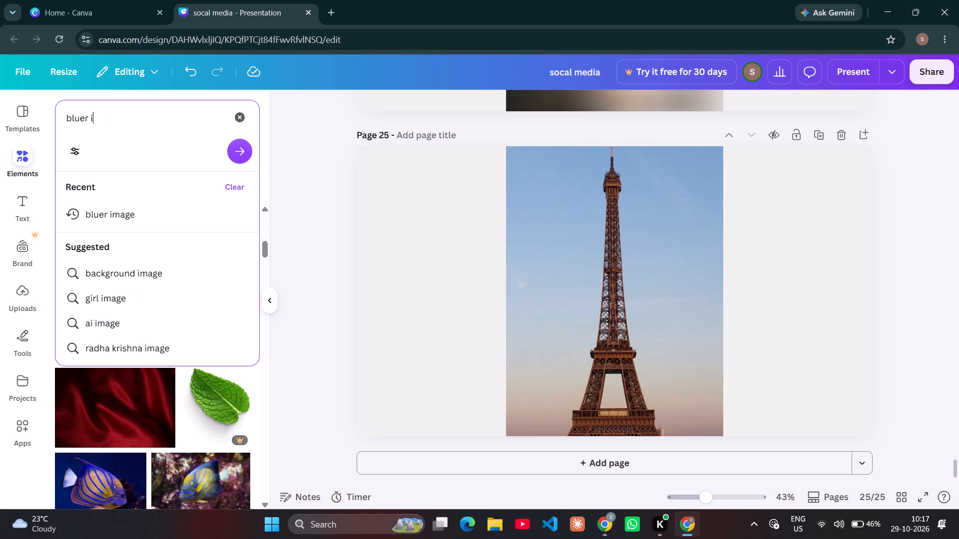
key("BackSpace")
key("Return")
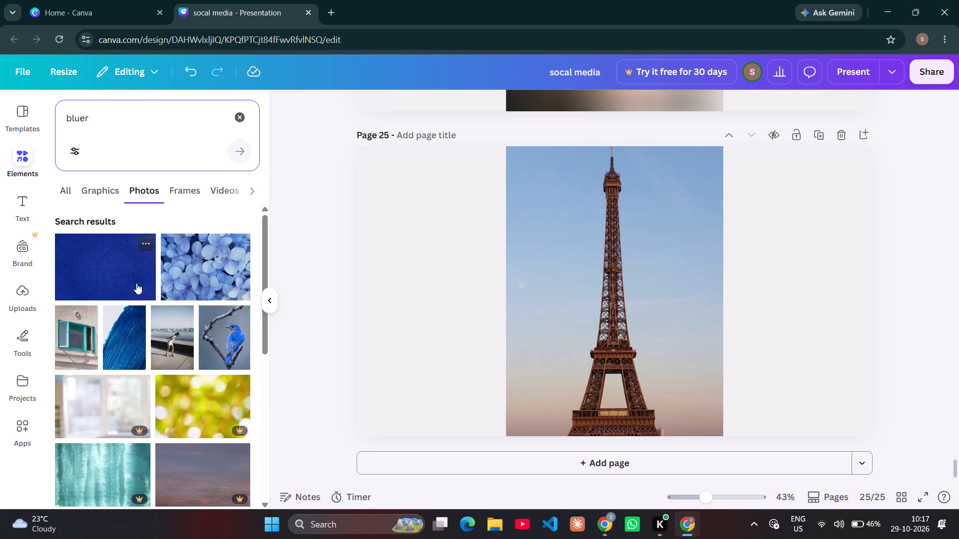
Examine the "bluer" photo results for a blurred or gradient image usable over the Eiffel Tower photo.
scroll(136, 283, "down", 3)
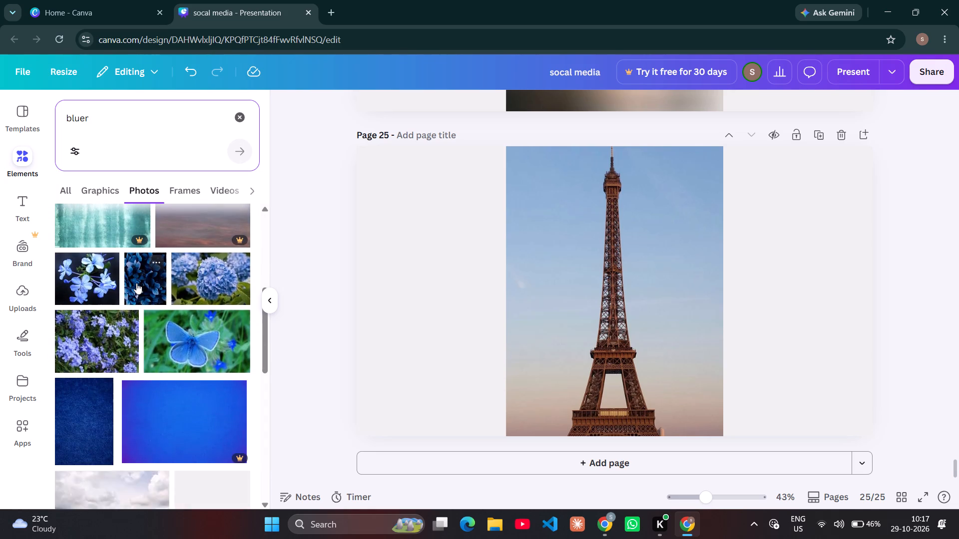
scroll(136, 283, "up", 2)
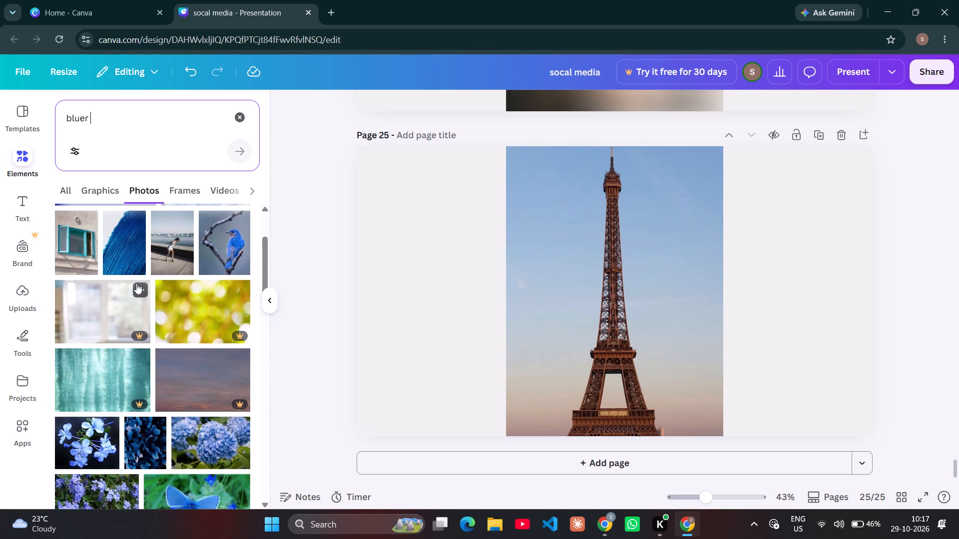
scroll(93, 349, "down", 3)
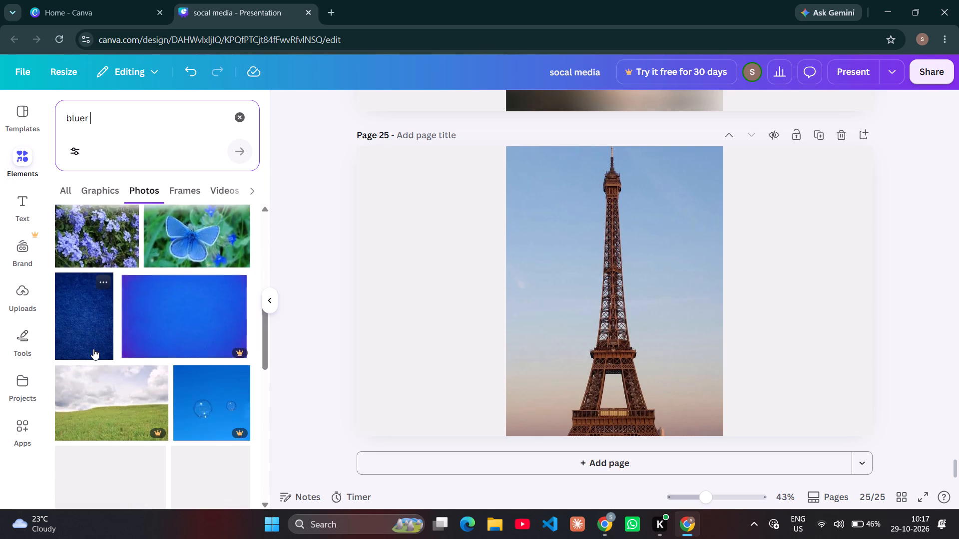
scroll(93, 349, "down", 2)
scroll(93, 349, "right", 1)
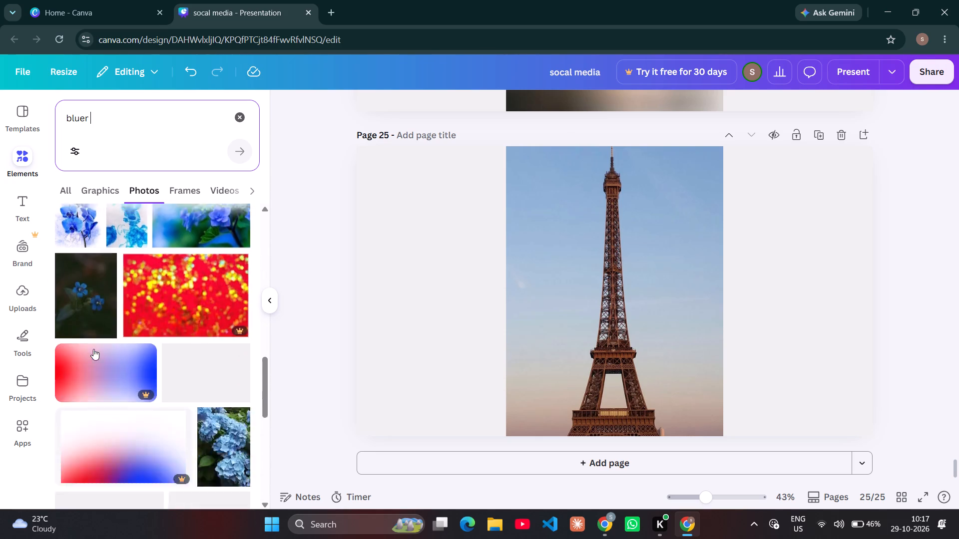
scroll(93, 349, "right", 1)
scroll(93, 349, "up", 2)
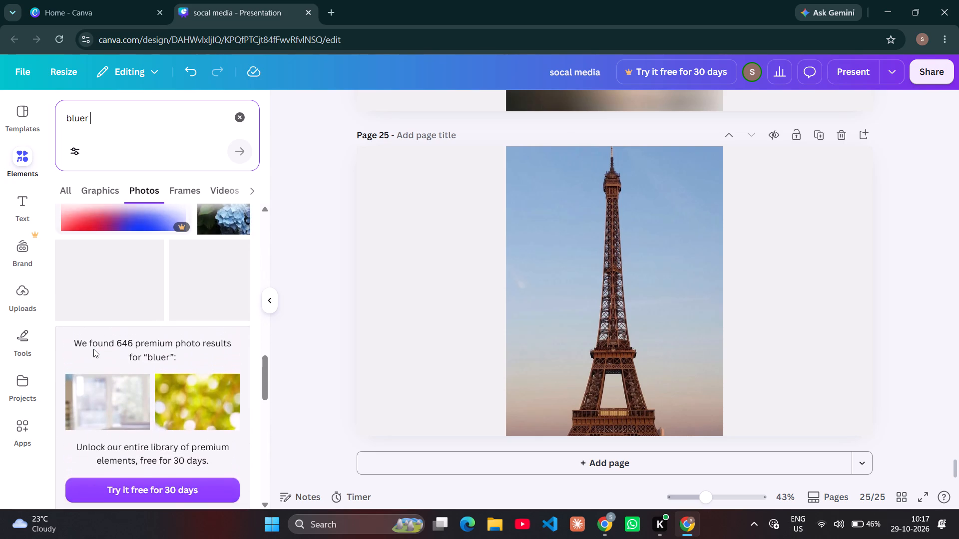
scroll(93, 349, "up", 2)
scroll(93, 349, "down", 1)
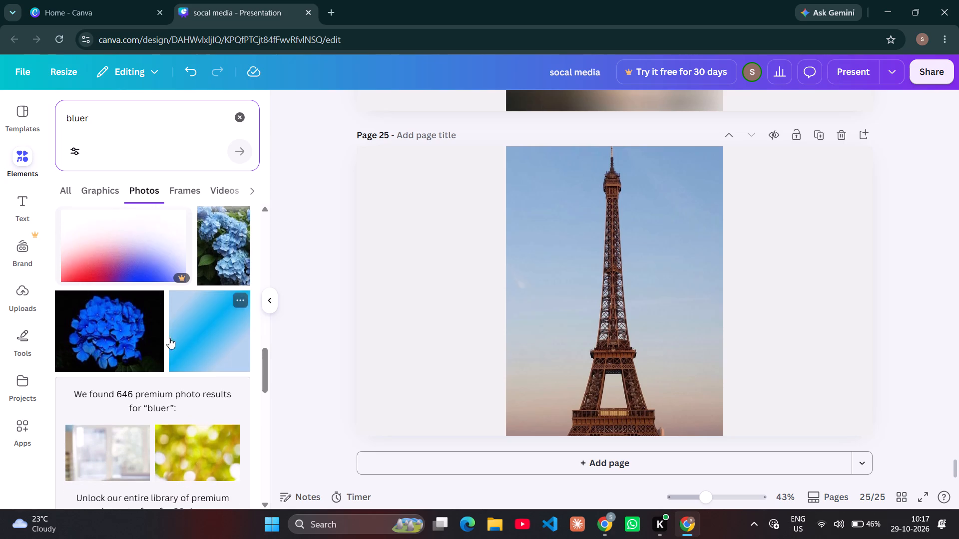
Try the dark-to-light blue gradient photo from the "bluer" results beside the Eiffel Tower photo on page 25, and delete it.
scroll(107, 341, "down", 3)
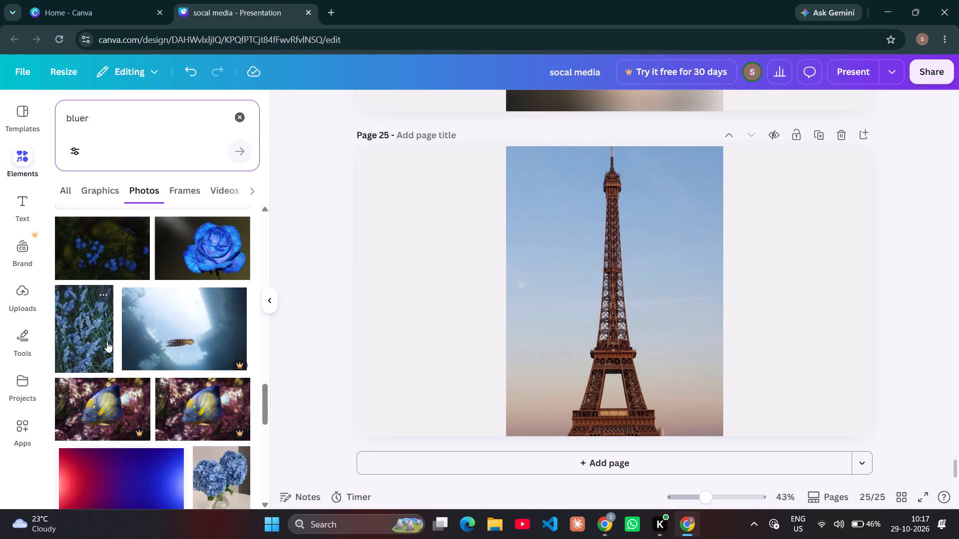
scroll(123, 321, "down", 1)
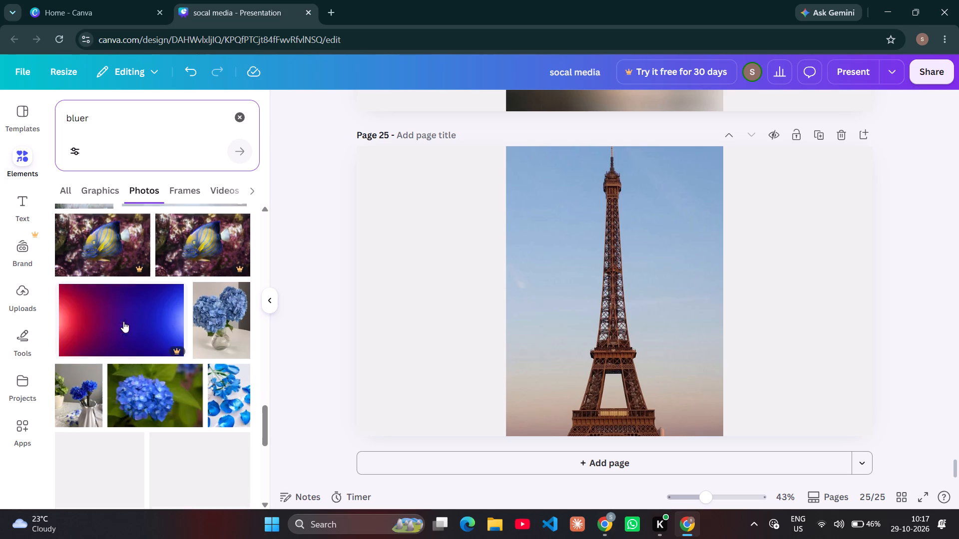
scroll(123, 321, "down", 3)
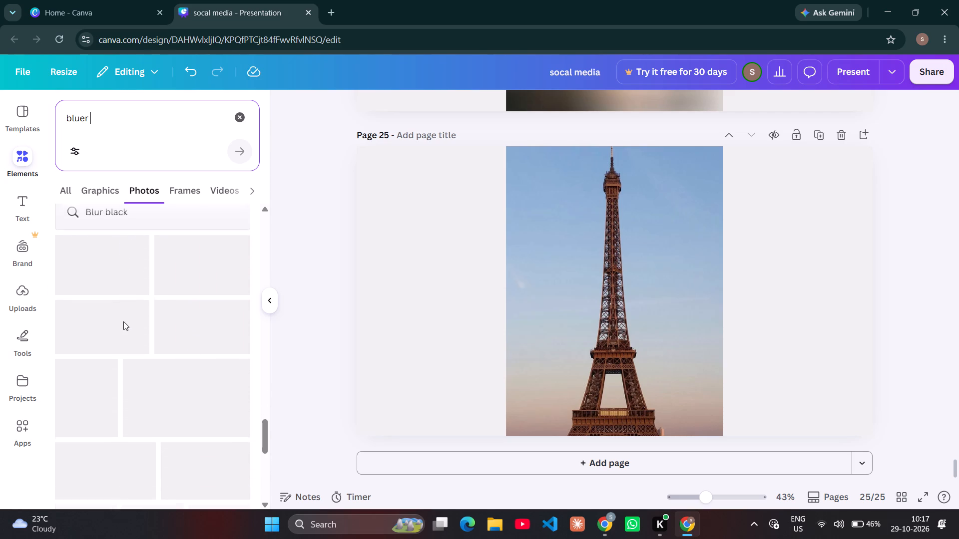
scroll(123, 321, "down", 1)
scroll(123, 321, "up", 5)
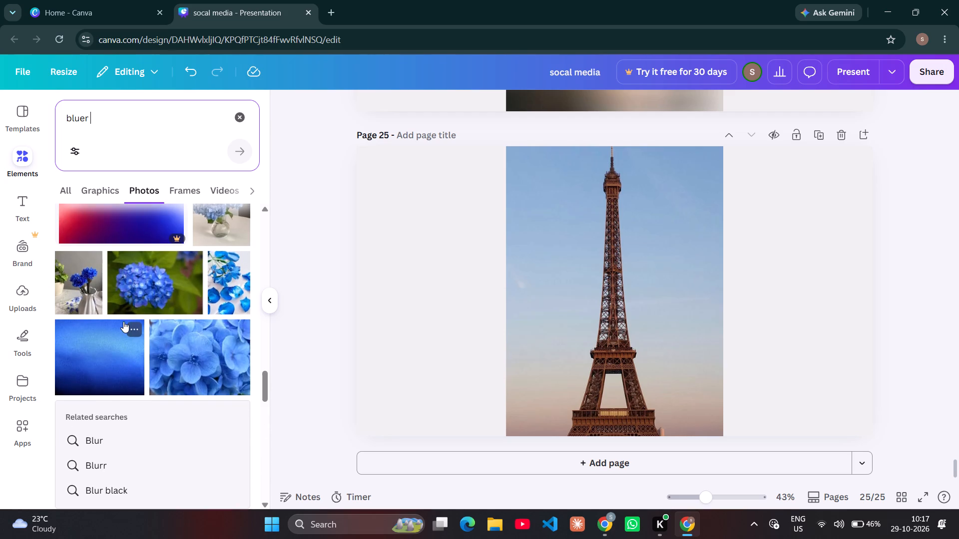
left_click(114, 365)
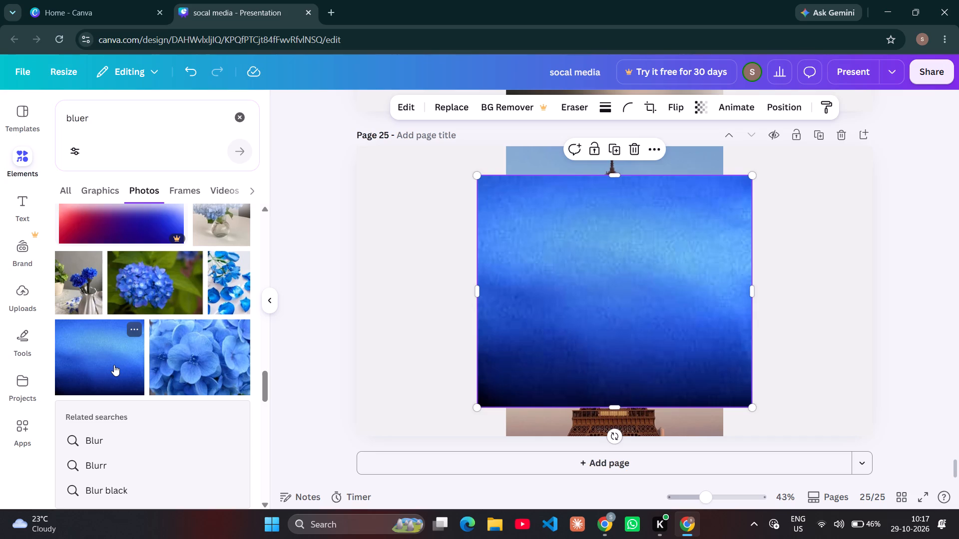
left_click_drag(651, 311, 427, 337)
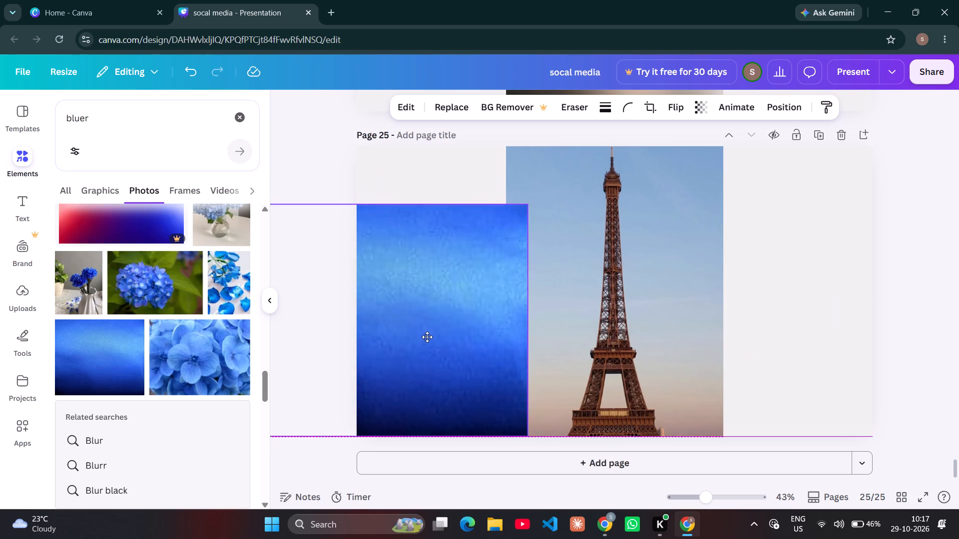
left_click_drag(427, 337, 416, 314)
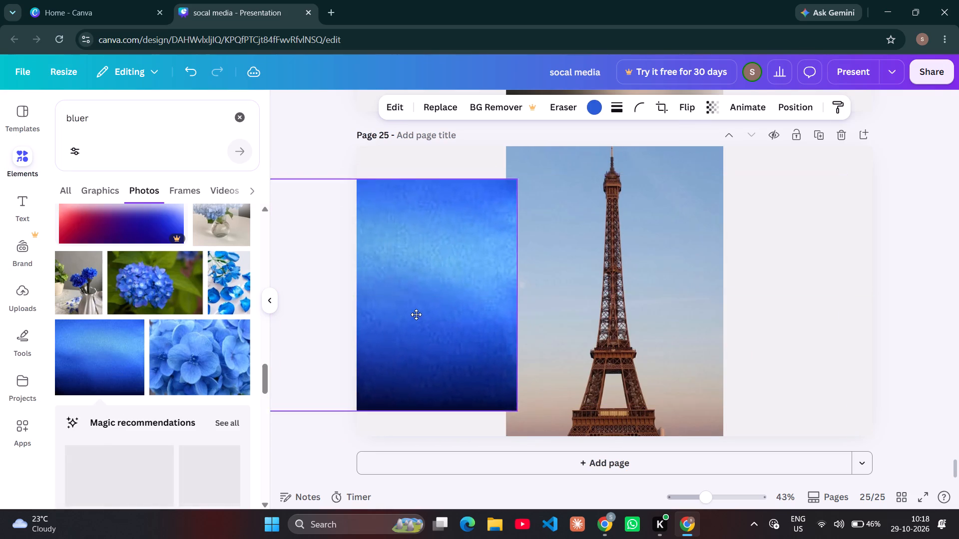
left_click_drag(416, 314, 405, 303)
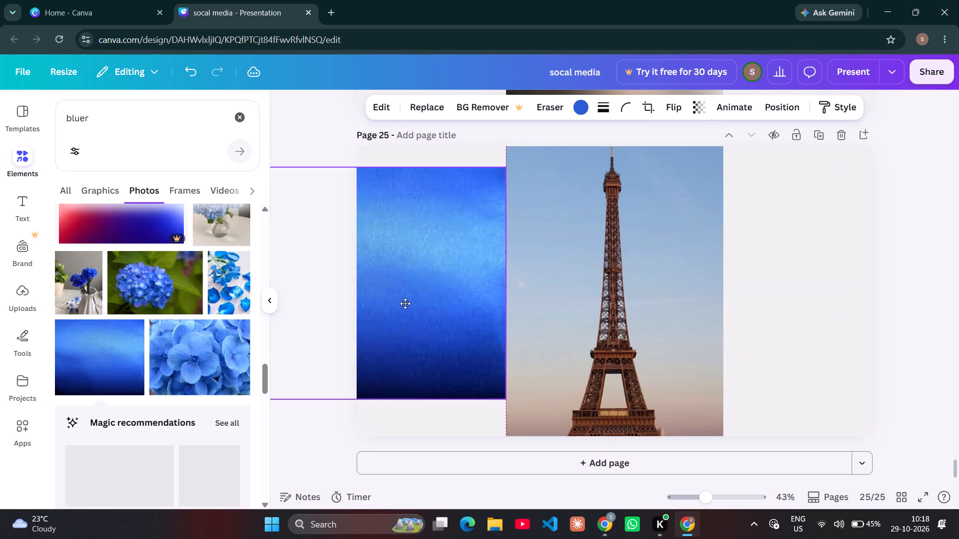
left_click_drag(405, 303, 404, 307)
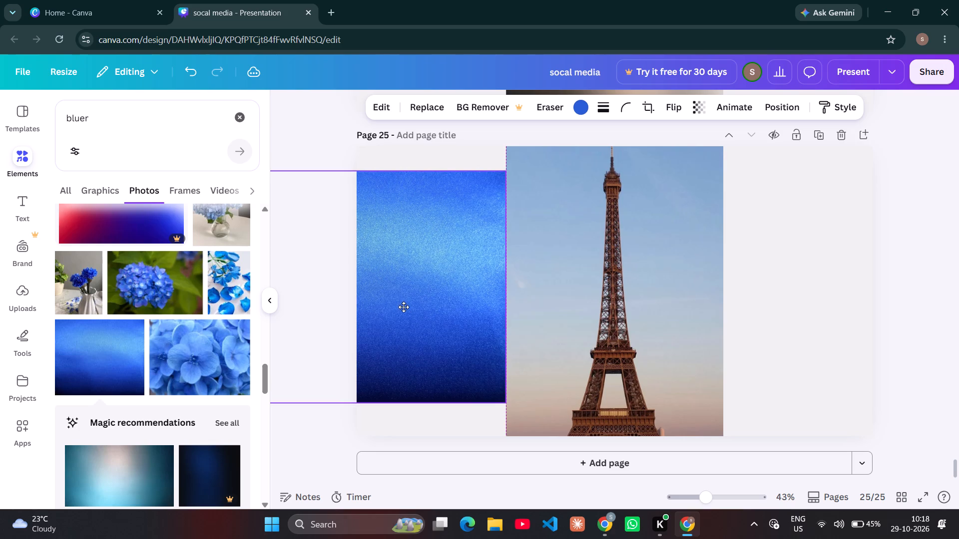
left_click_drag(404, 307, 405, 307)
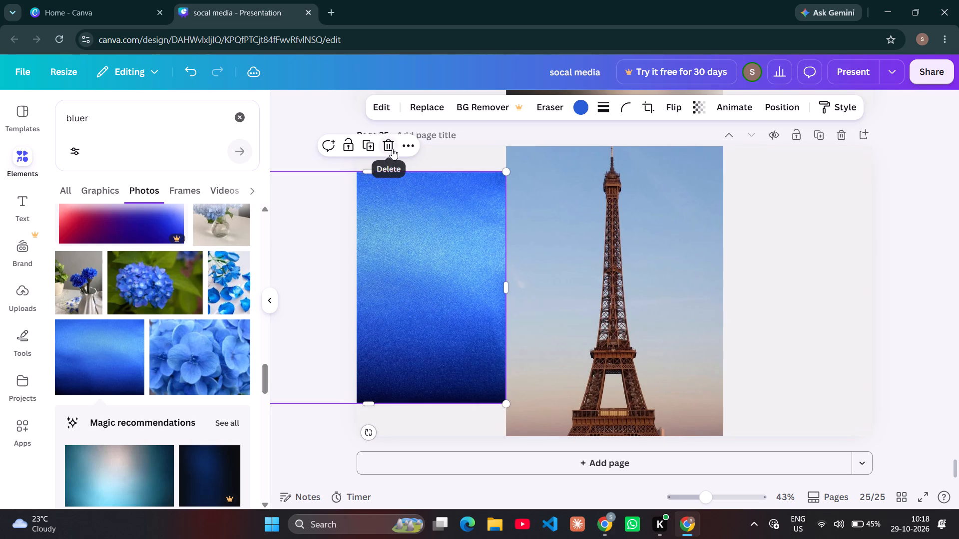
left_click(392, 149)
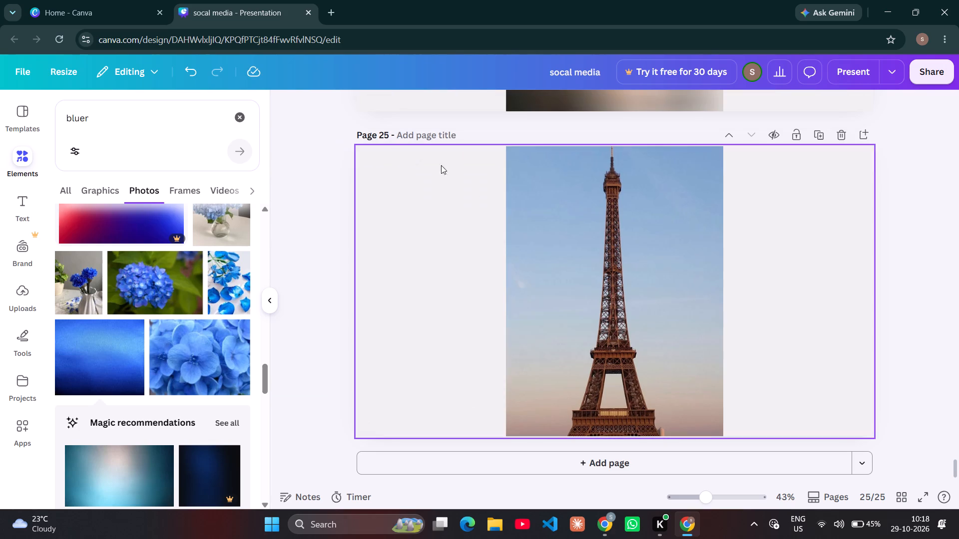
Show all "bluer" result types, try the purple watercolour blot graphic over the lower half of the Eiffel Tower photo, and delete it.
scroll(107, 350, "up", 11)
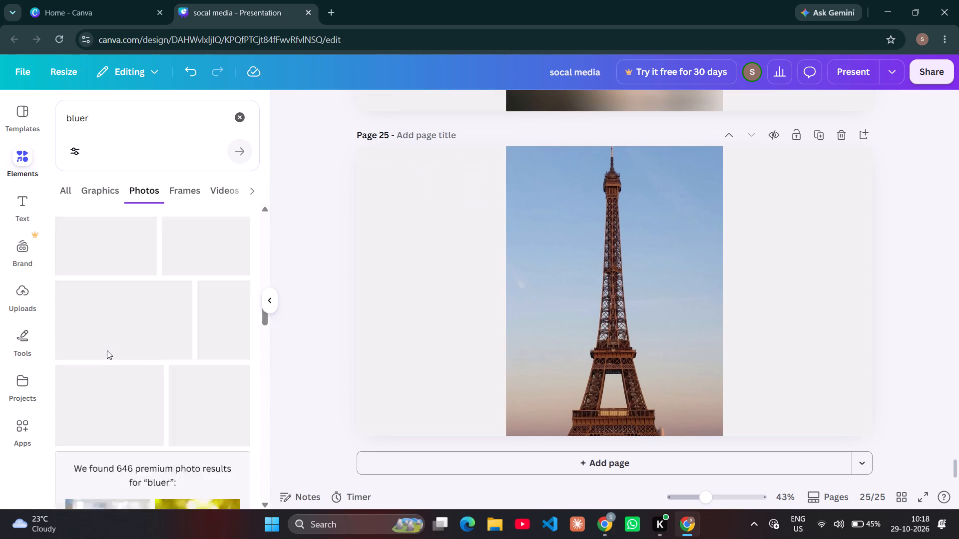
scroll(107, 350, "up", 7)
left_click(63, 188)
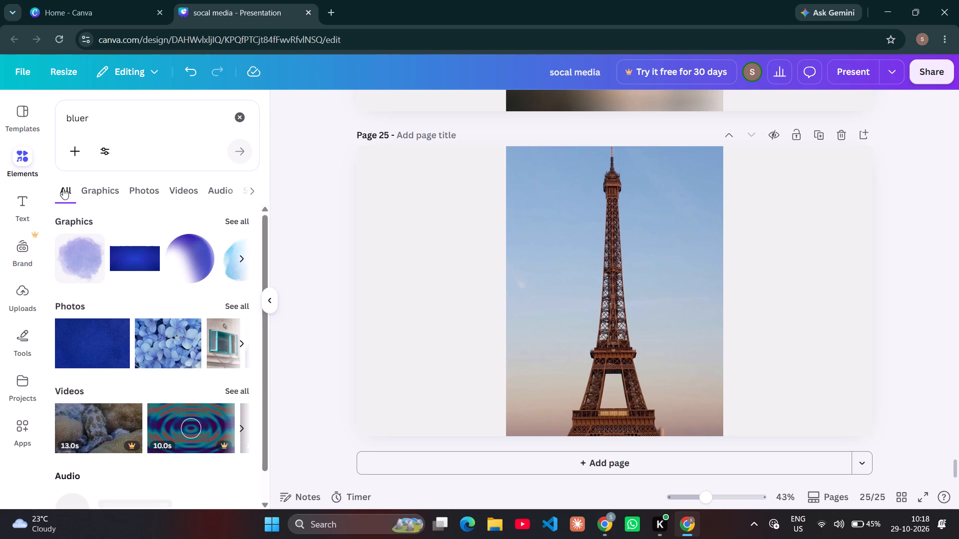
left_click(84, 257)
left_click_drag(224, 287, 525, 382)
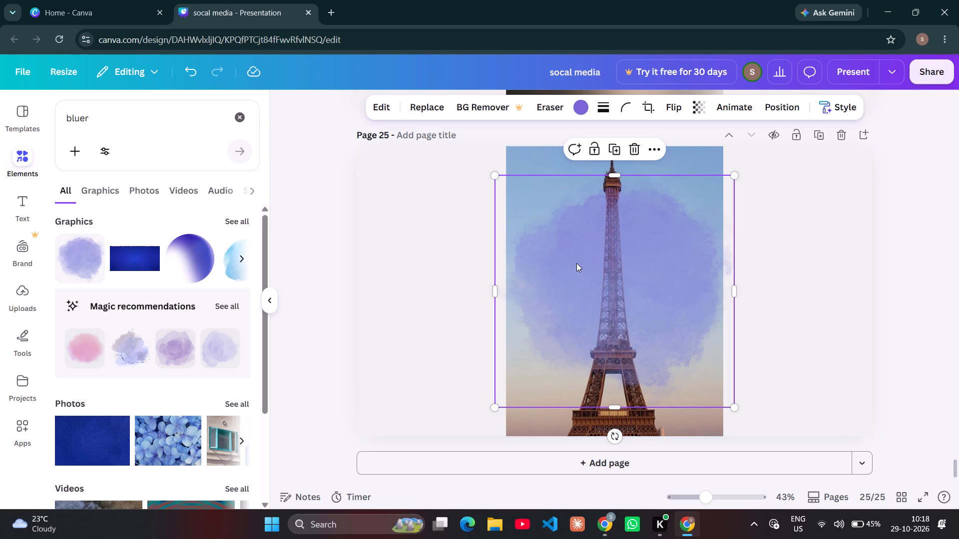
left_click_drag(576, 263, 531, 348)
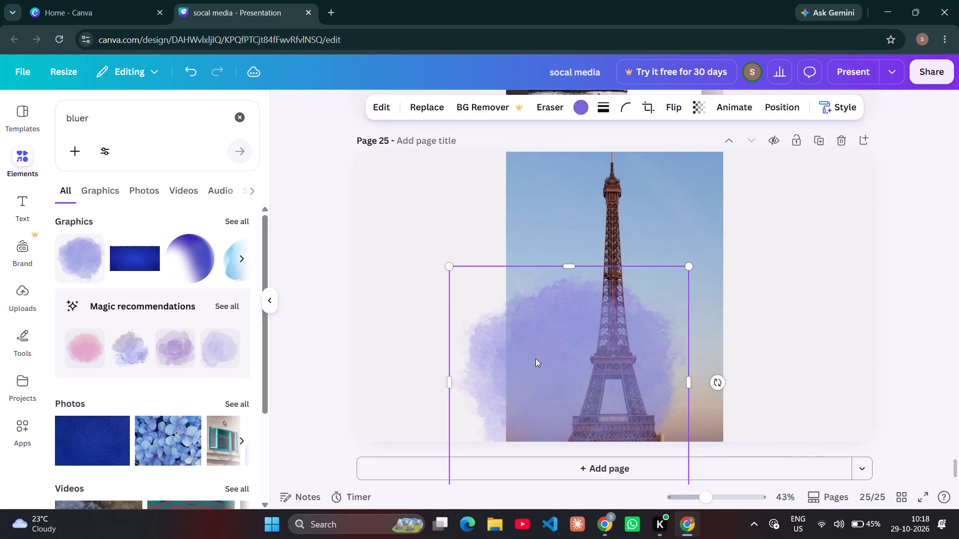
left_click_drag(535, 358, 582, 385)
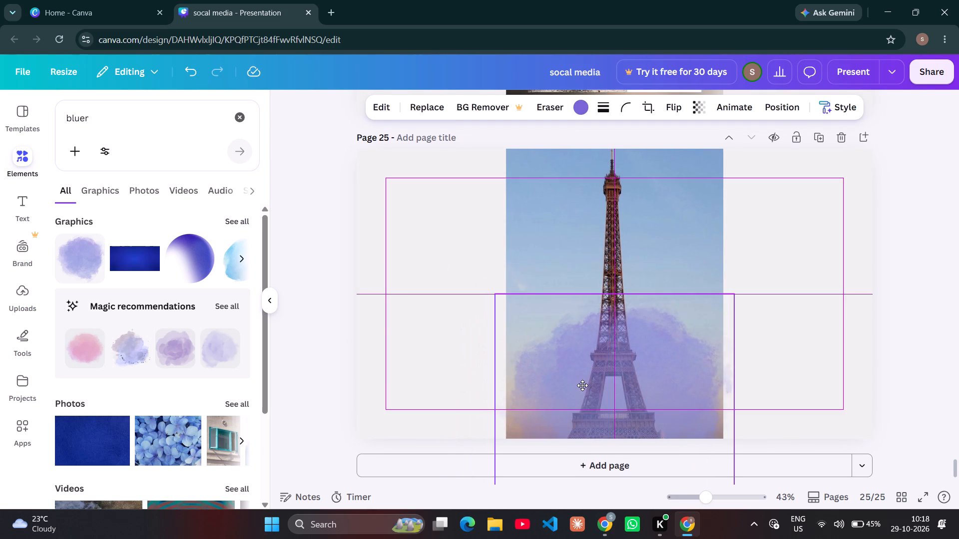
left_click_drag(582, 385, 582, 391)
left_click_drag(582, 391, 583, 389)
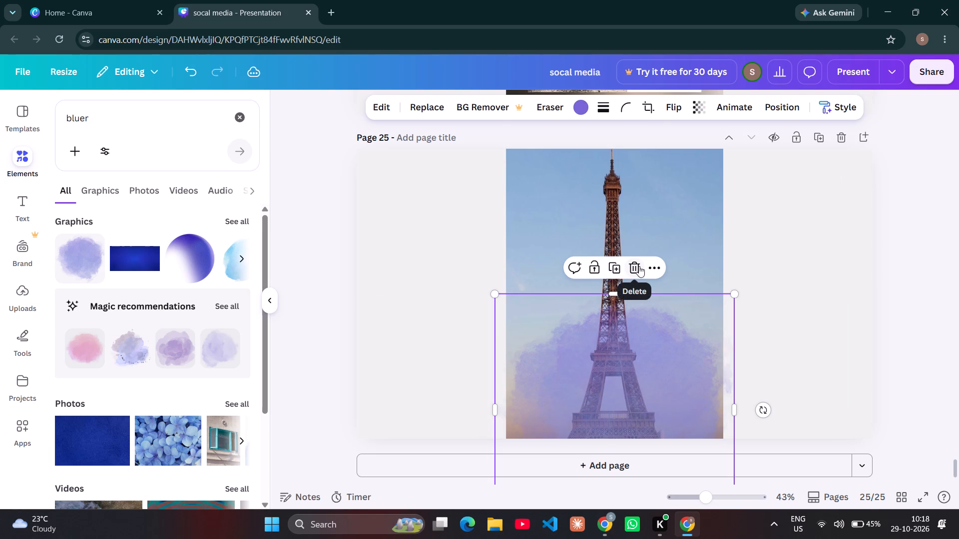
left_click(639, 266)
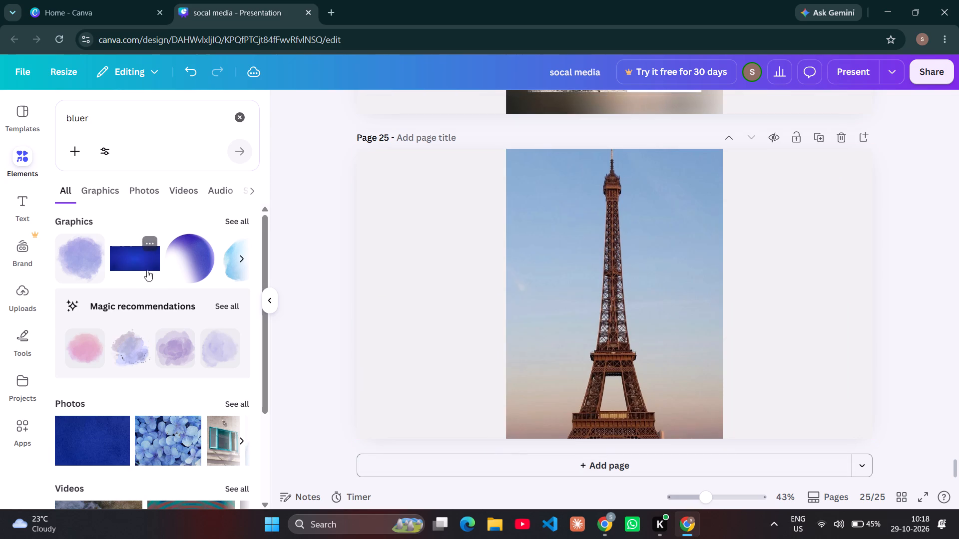
Examine the "bluer" graphics and recommended elements for a blur overlay suited to the Eiffel Tower photo.
scroll(177, 267, "left", 1)
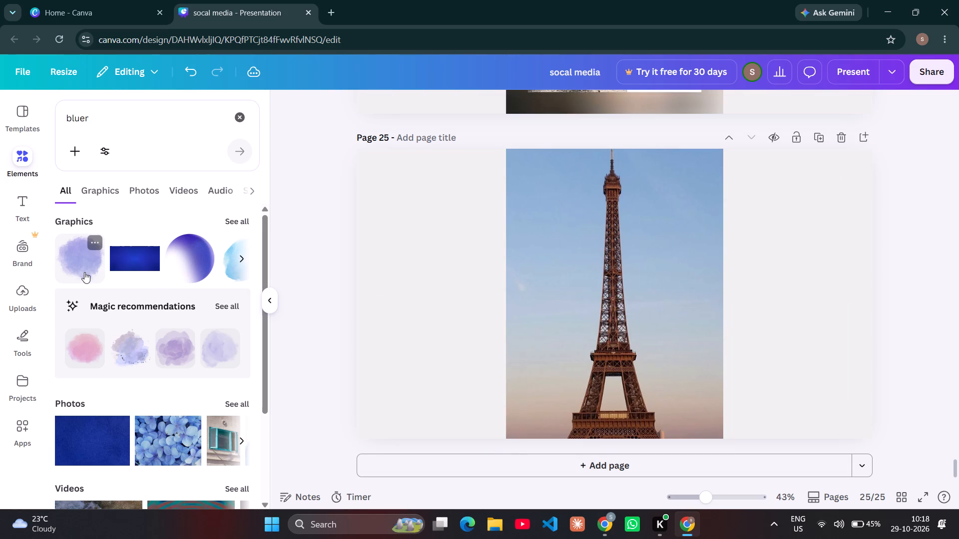
scroll(84, 272, "left", 3)
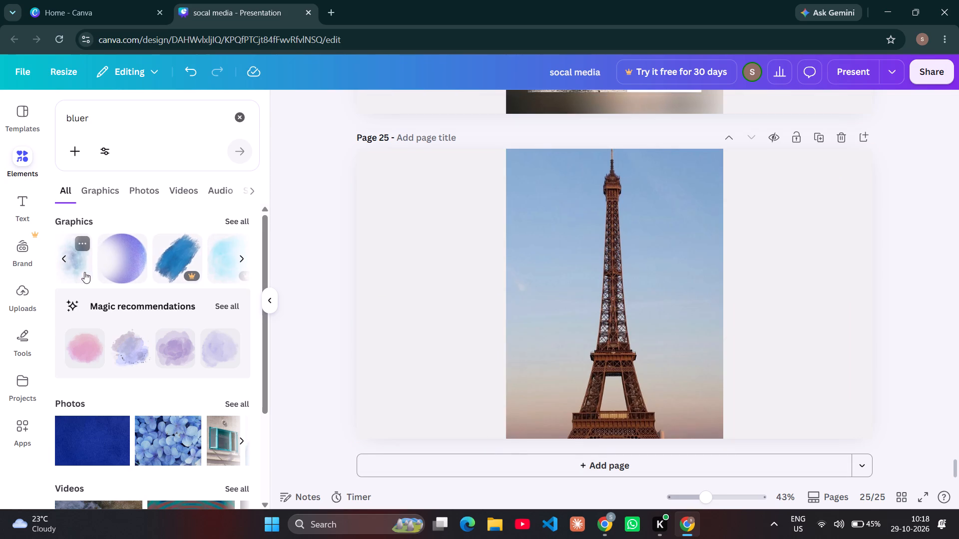
scroll(84, 272, "left", 3)
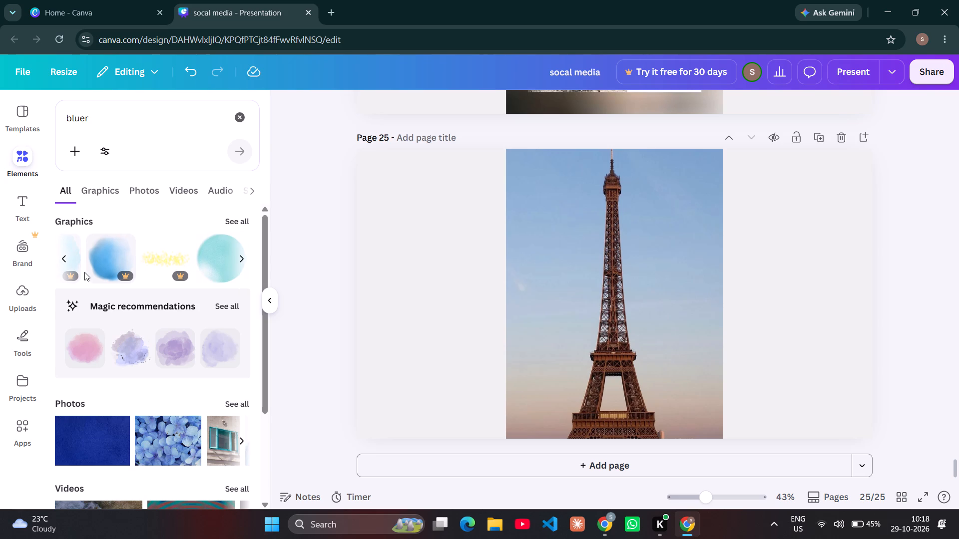
scroll(146, 334, "left", 2)
scroll(146, 334, "down", 1)
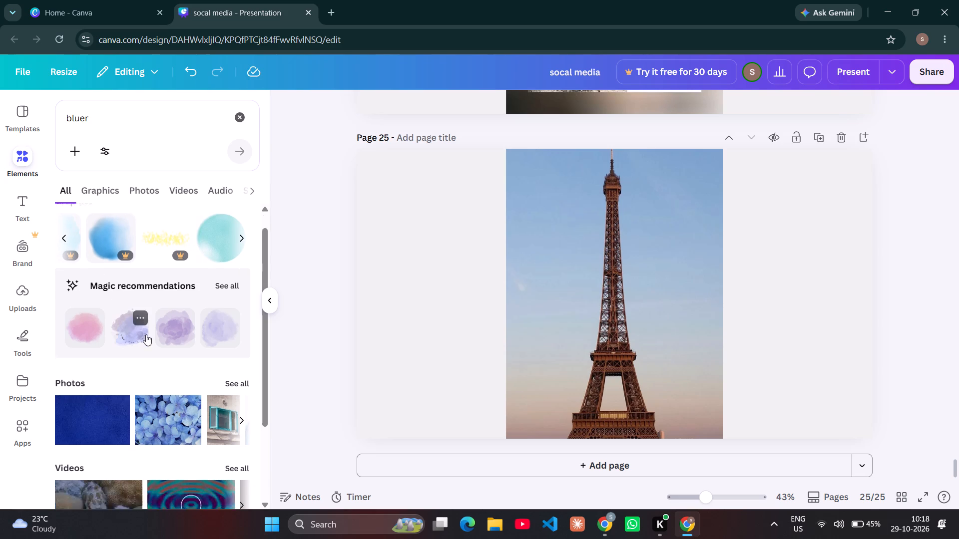
scroll(146, 334, "down", 1)
scroll(146, 334, "up", 2)
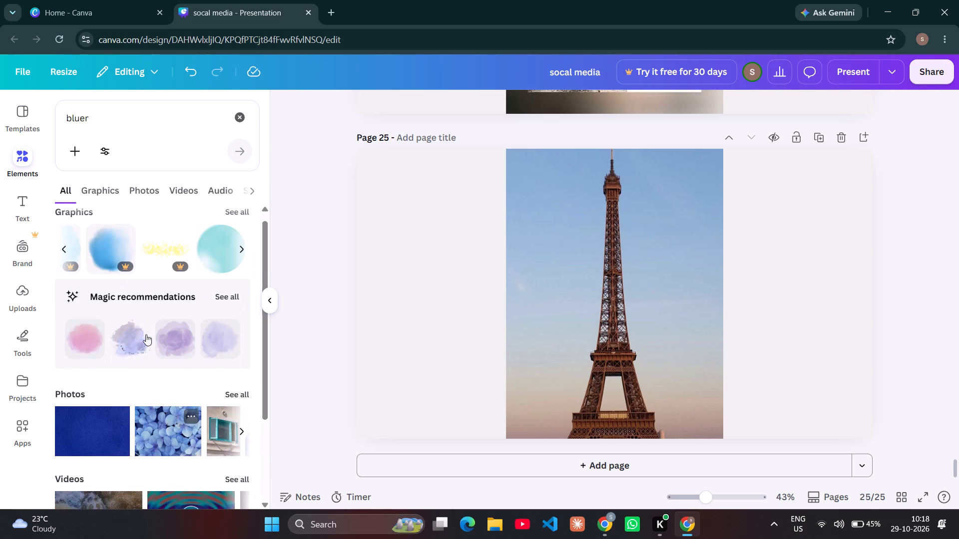
scroll(154, 260, "down", 1)
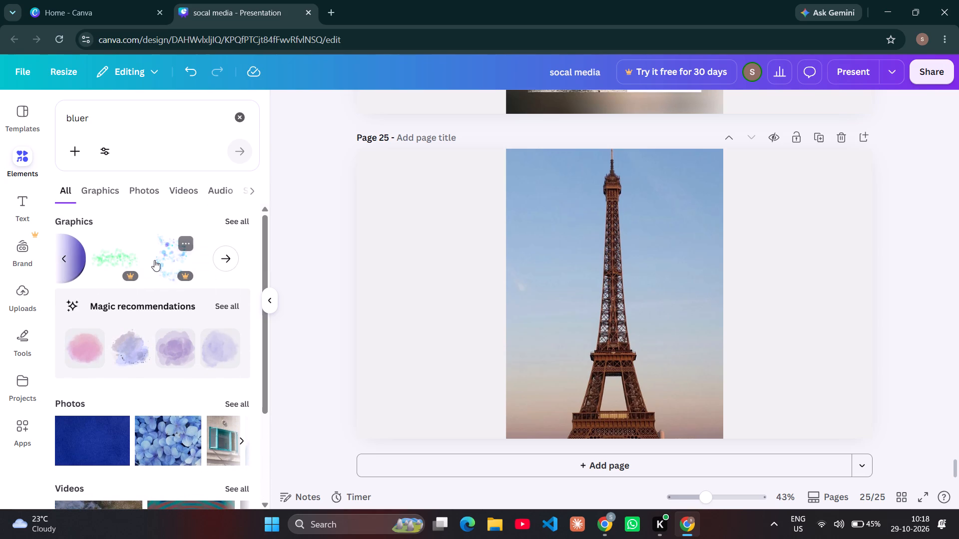
scroll(154, 260, "down", 1)
scroll(154, 260, "right", 8)
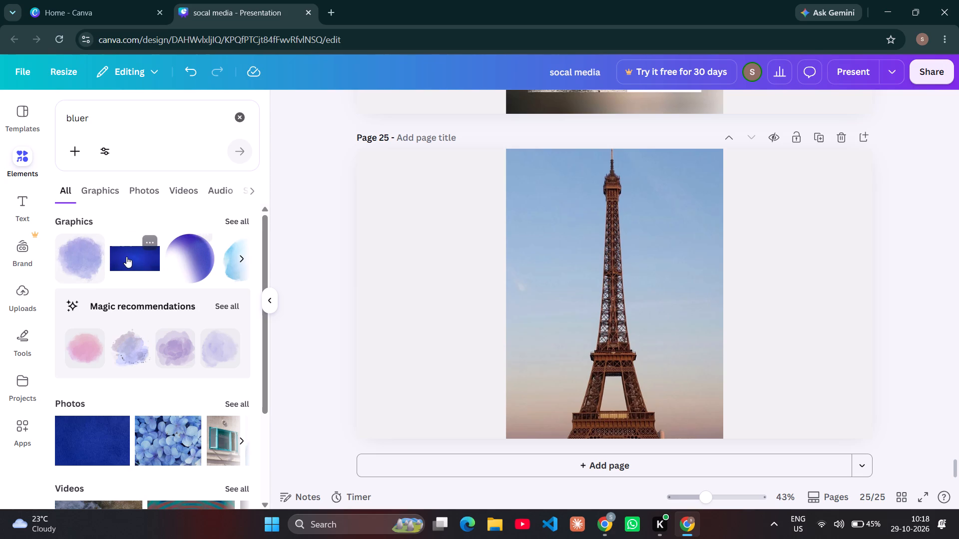
Copy the London poster image from page 24 and paste it onto page 25.
left_click(451, 269)
scroll(451, 269, "up", 1)
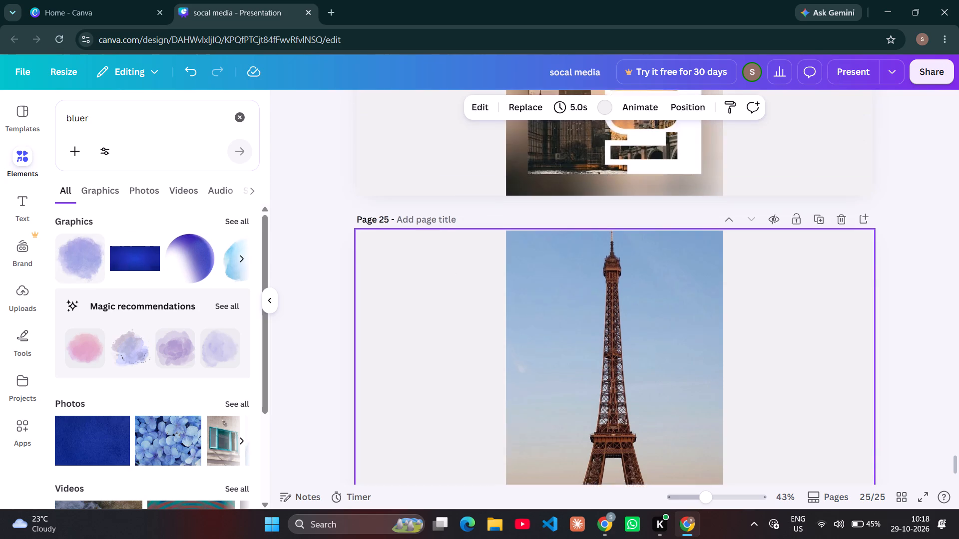
scroll(451, 269, "up", 4)
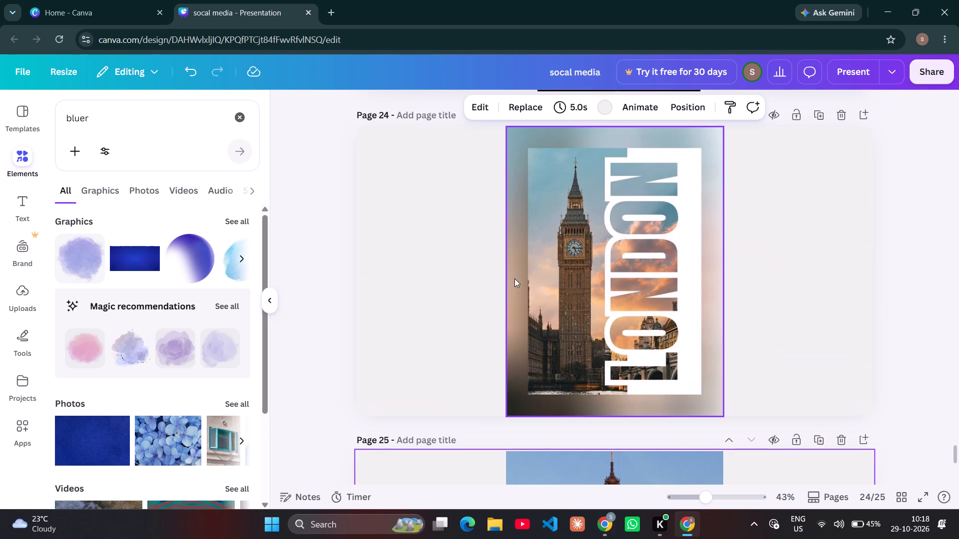
left_click(510, 276)
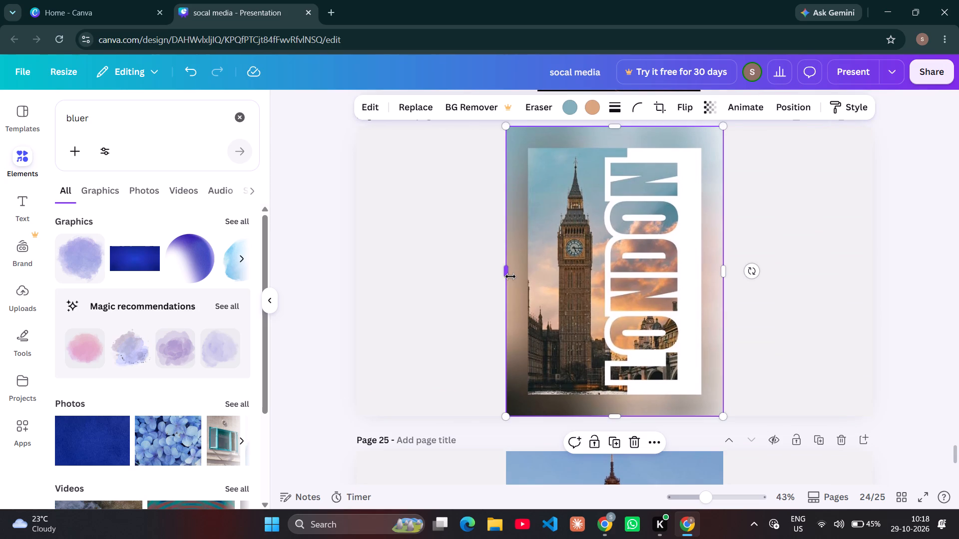
key("ctrl+c")
scroll(496, 424, "down", 2)
left_click(496, 424)
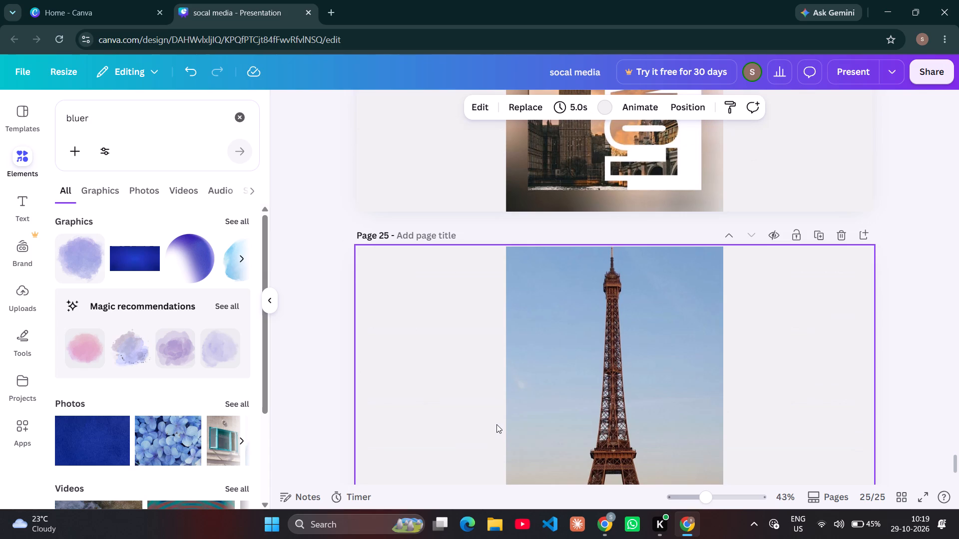
key("ctrl+v")
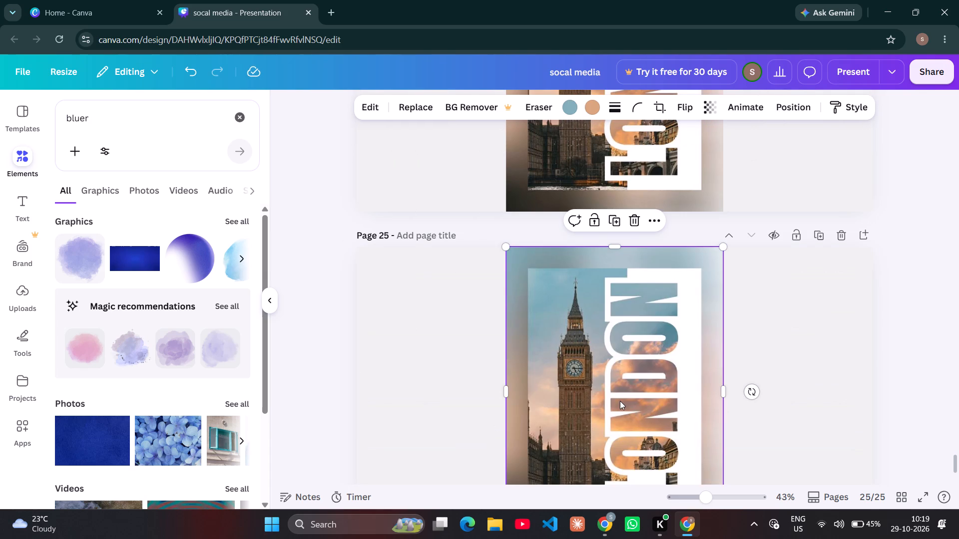
Arrange page 25 with the London poster copy on the left and the Eiffel Tower photo beside it at the page's right edge.
left_click_drag(620, 401, 463, 443)
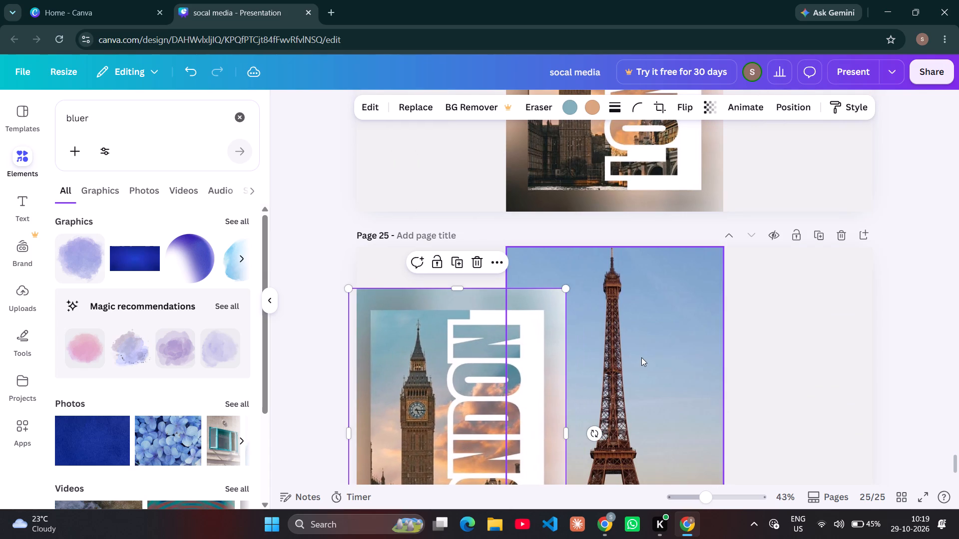
left_click(641, 357)
left_click_drag(641, 357, 798, 397)
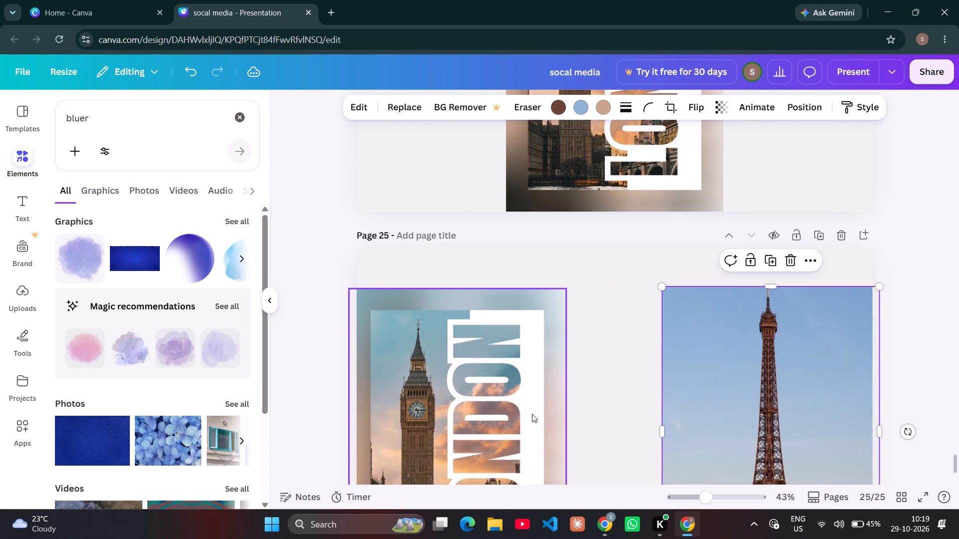
left_click_drag(484, 401, 577, 381)
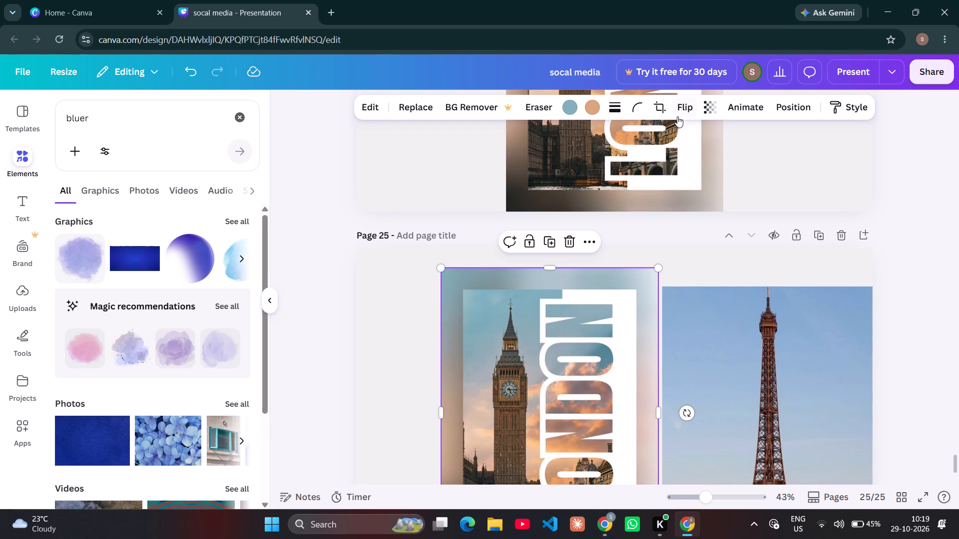
Overlap the Eiffel Tower photo with the London poster copy on page 25 and layer the photo in front.
left_click(766, 325)
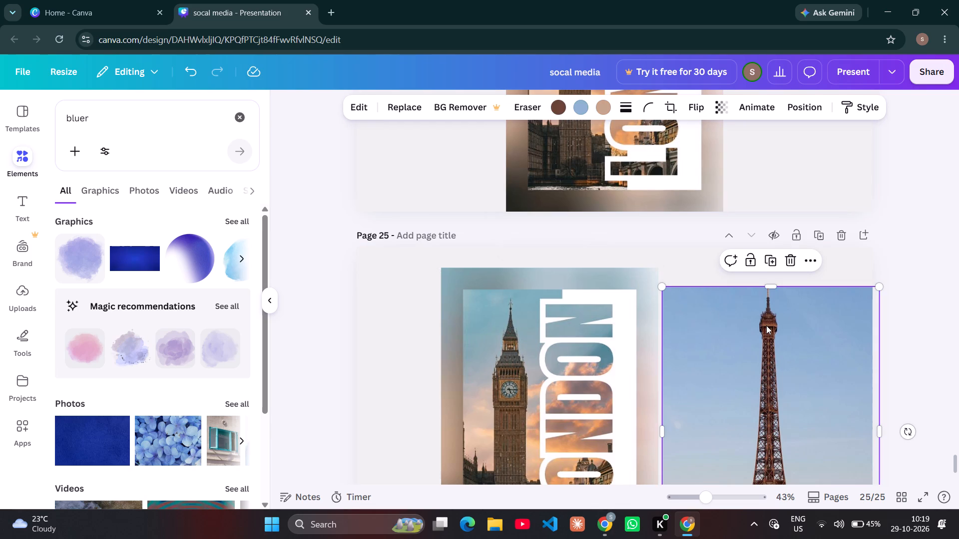
key("ctrl+bracketright")
left_click_drag(750, 382, 617, 397)
left_click(688, 363)
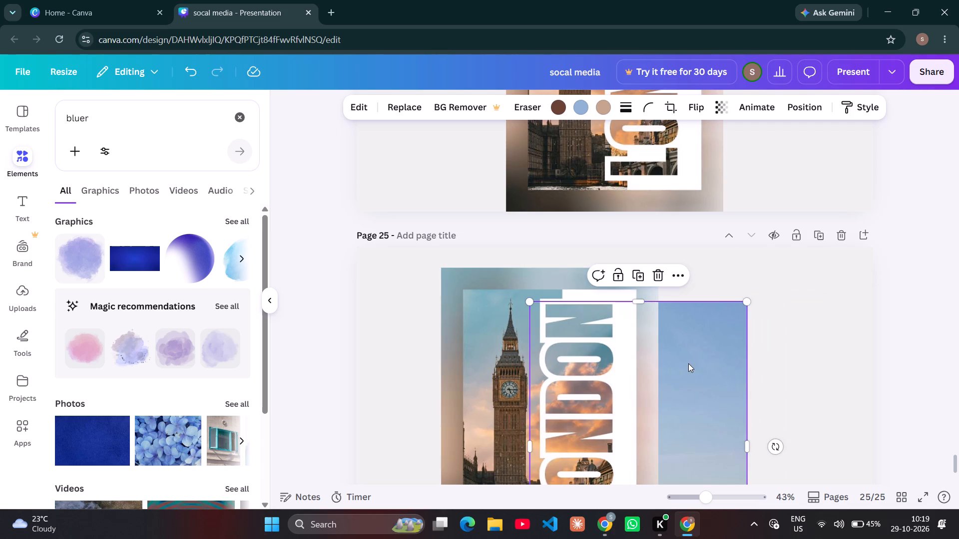
key("ctrl+bracketleft")
key("ctrl+bracketleft")
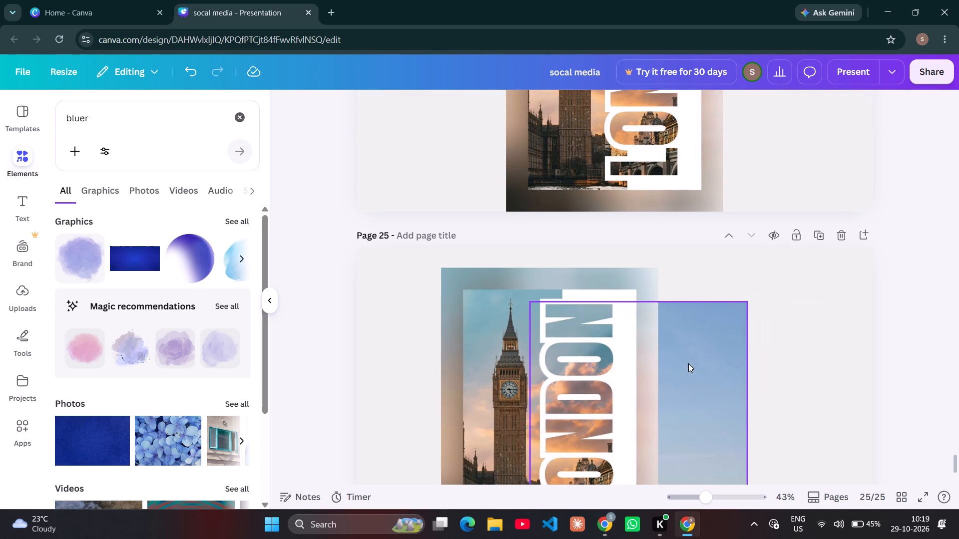
key("ctrl+bracketleft")
left_click(688, 363)
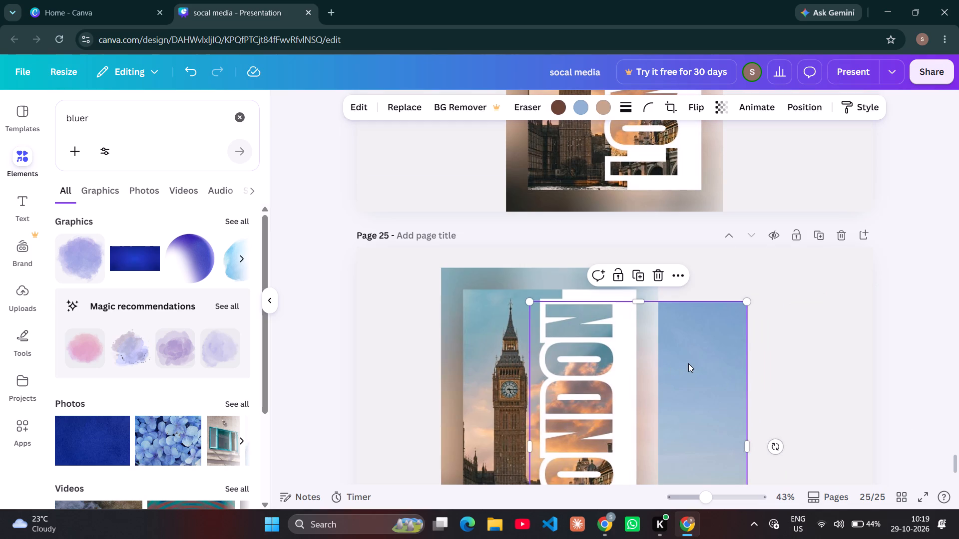
key("ctrl+bracketleft")
key("ctrl+bracketleft")
key("ctrl+bracketleft")
key("ctrl+bracketright")
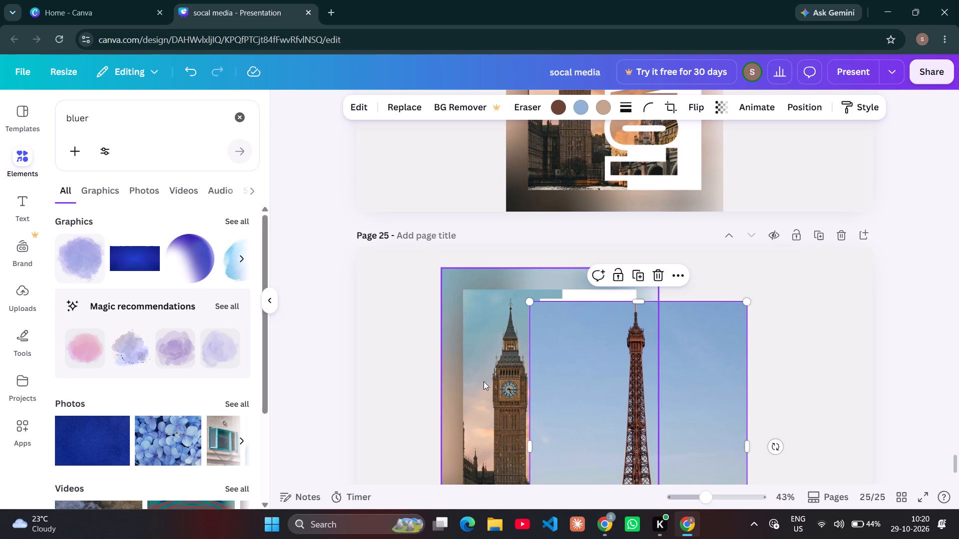
Align the London poster copy to the middle and centre of page 25, behind the Eiffel Tower photo.
left_click_drag(483, 381, 567, 374)
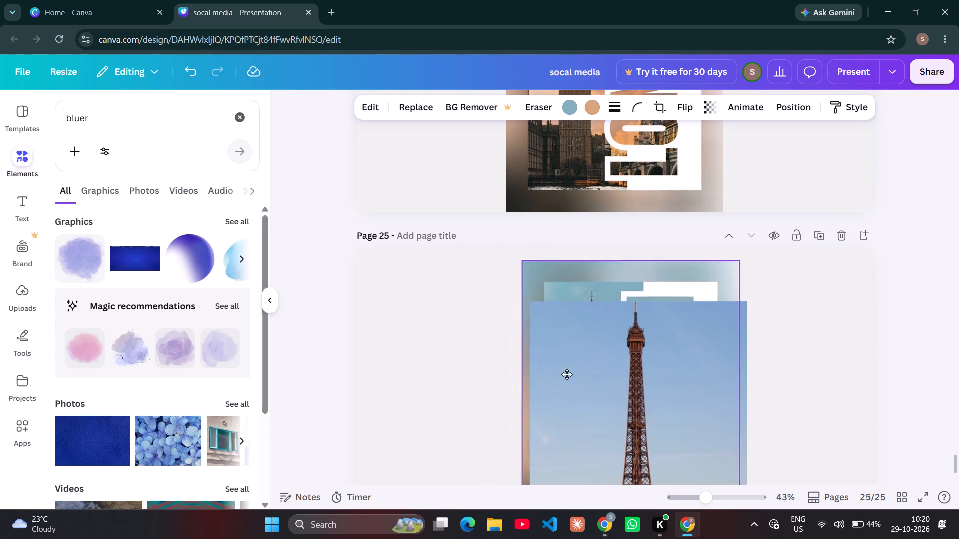
left_click_drag(567, 374, 564, 370)
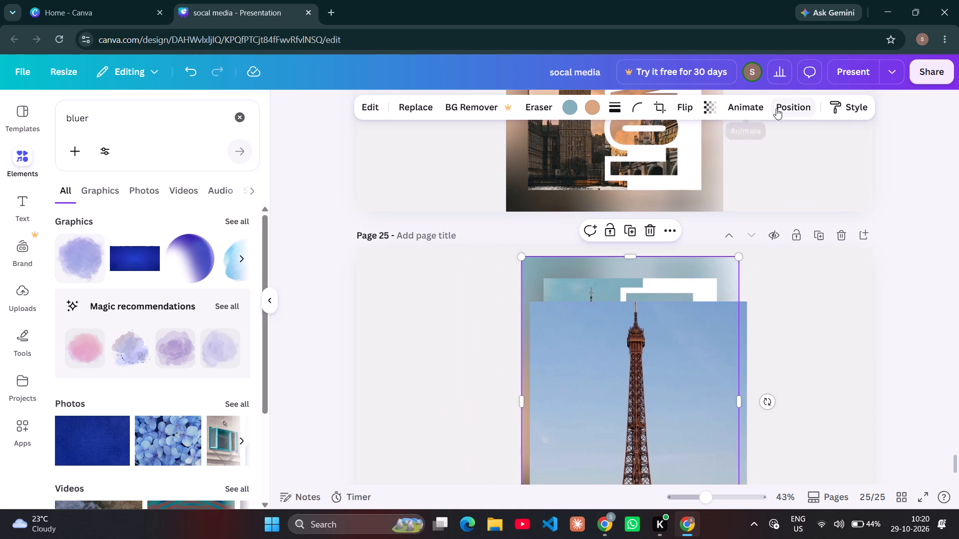
left_click(779, 109)
scroll(129, 400, "down", 1)
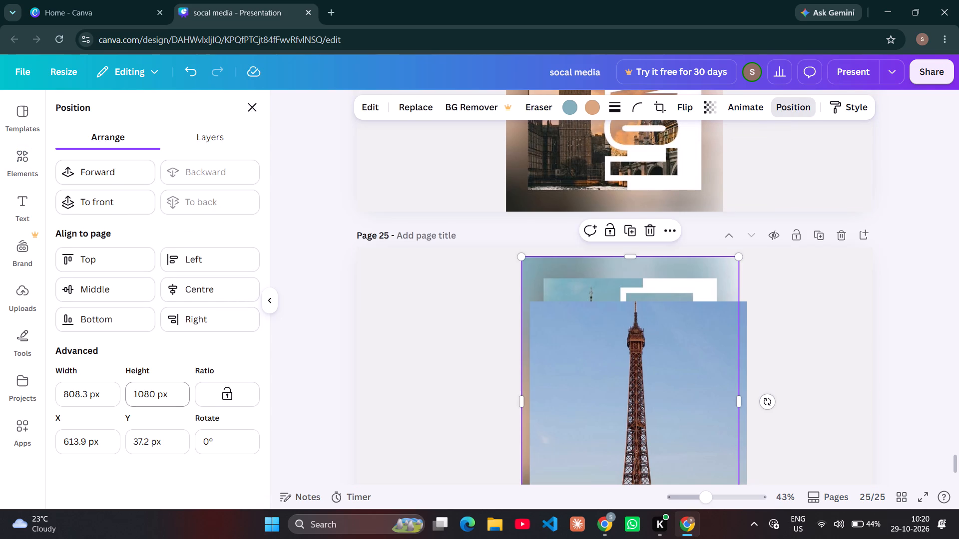
scroll(133, 399, "down", 1)
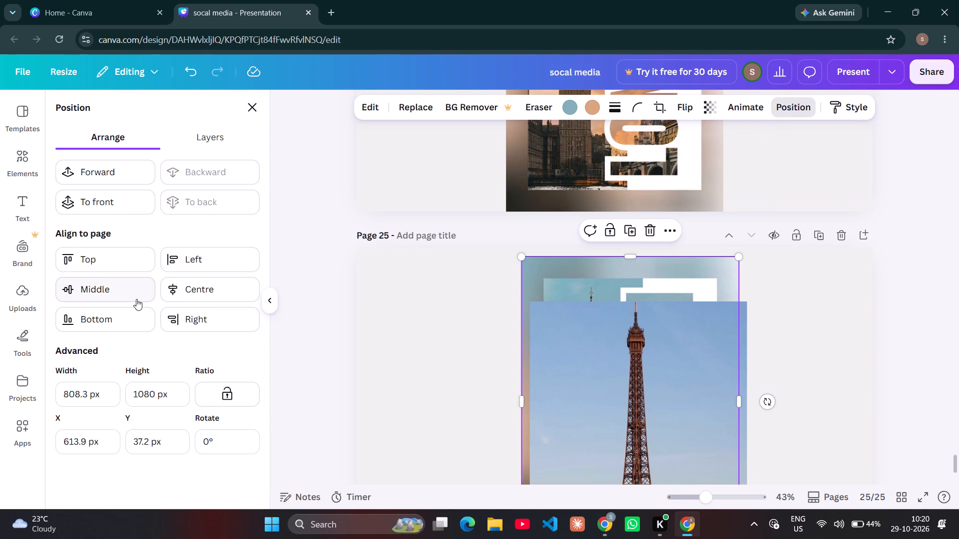
scroll(136, 299, "down", 1)
left_click(136, 299)
left_click(192, 299)
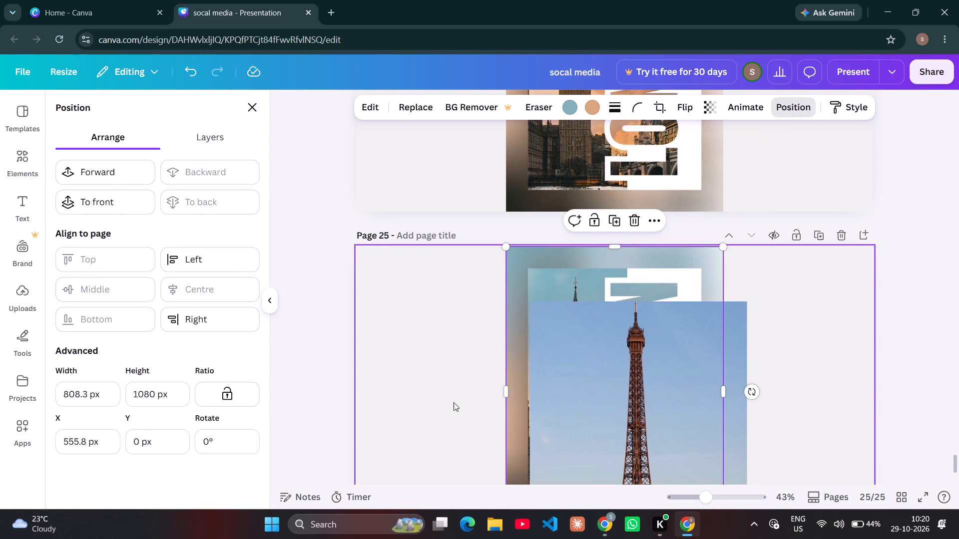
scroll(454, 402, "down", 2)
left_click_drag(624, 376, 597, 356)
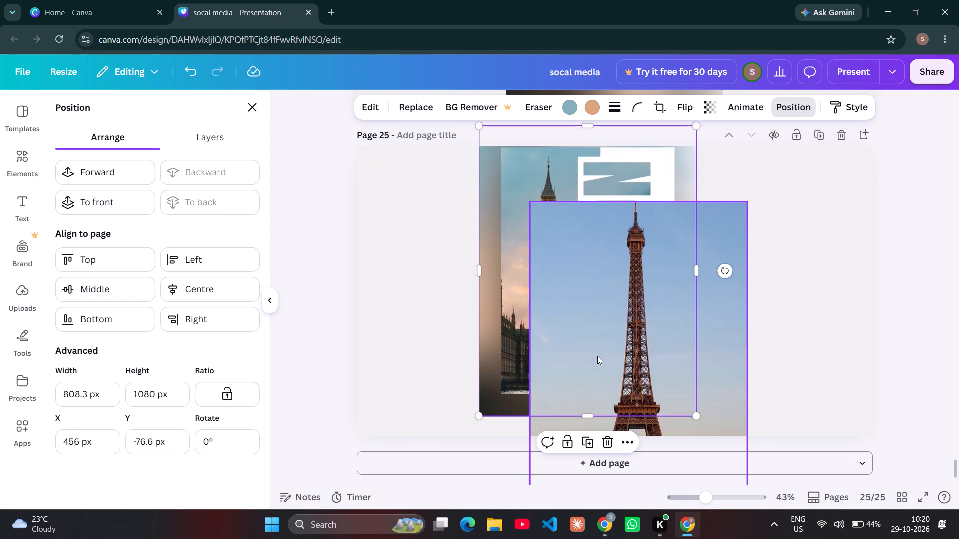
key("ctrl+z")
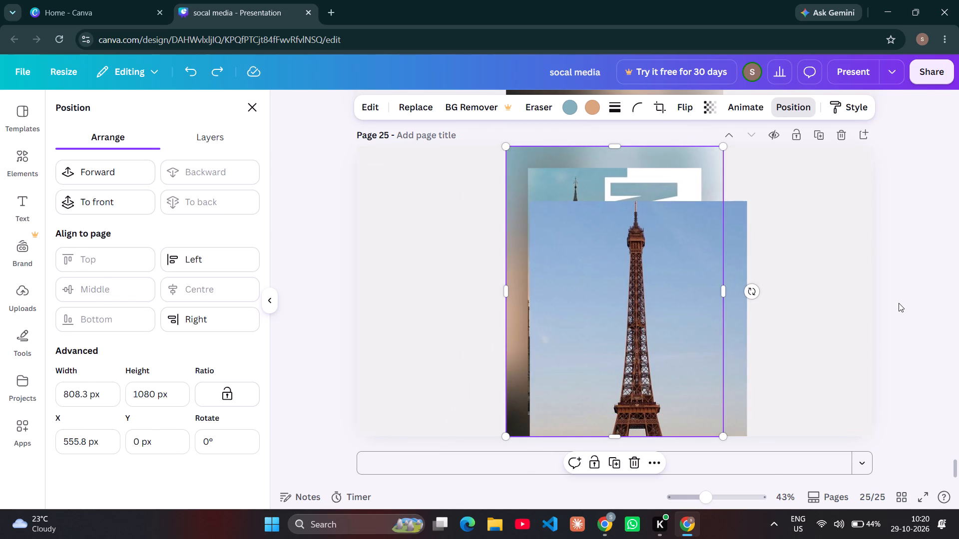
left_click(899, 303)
Move the Eiffel Tower photo up over the London poster copy and scale it down proportionally to about 917 px high.
left_click(809, 333)
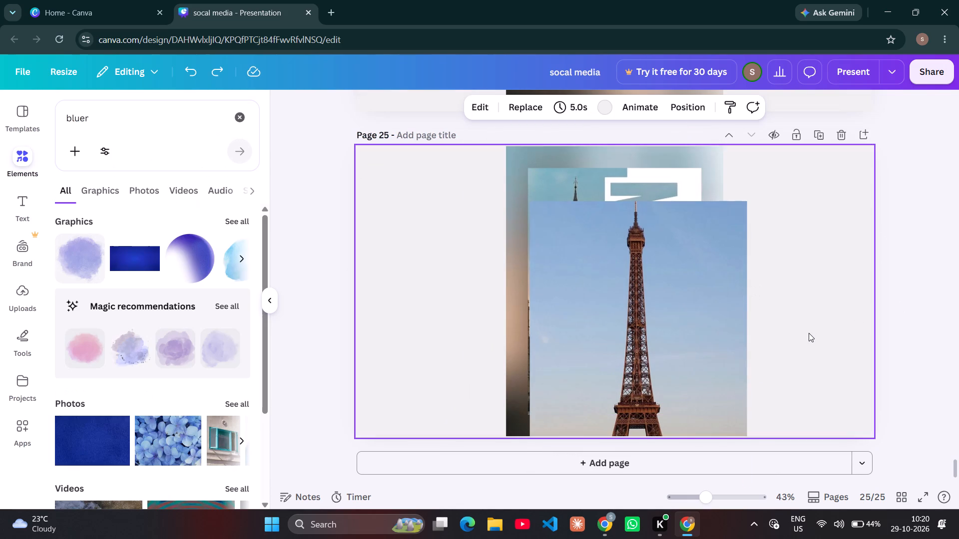
left_click(730, 358)
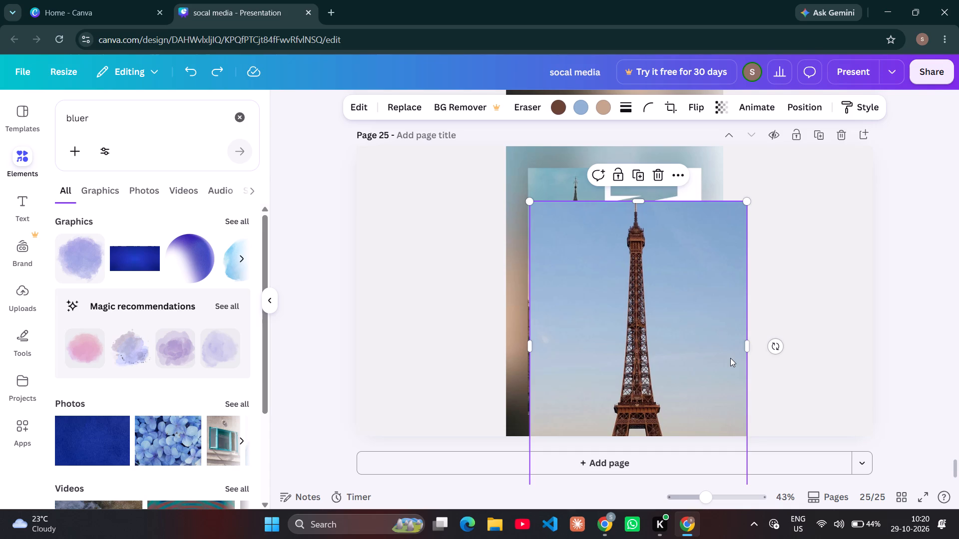
left_click_drag(730, 358, 725, 325)
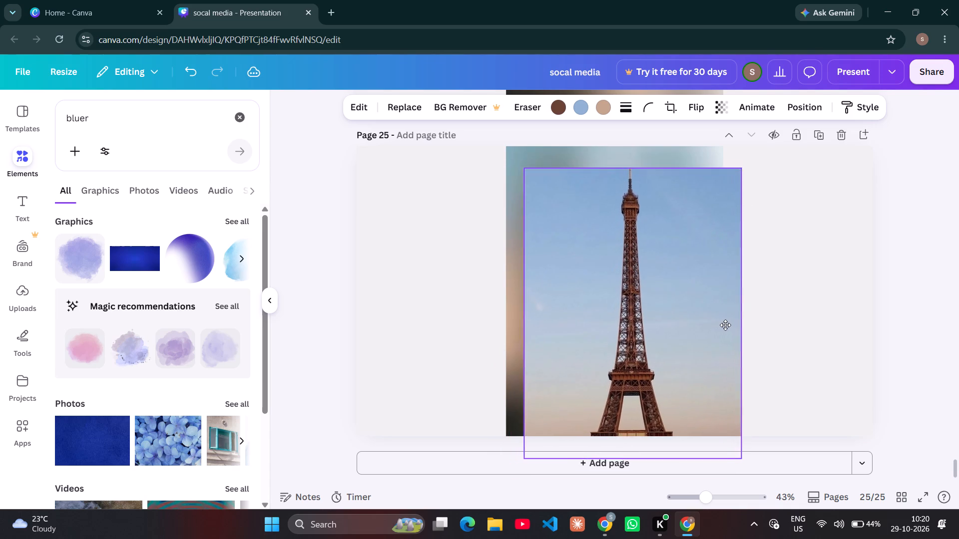
left_click_drag(725, 325, 700, 303)
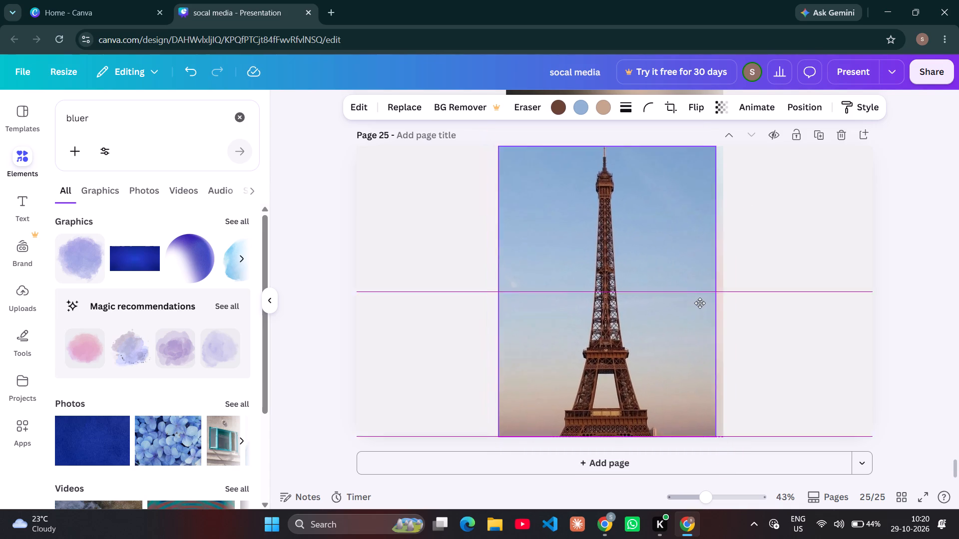
left_click_drag(700, 303, 701, 300)
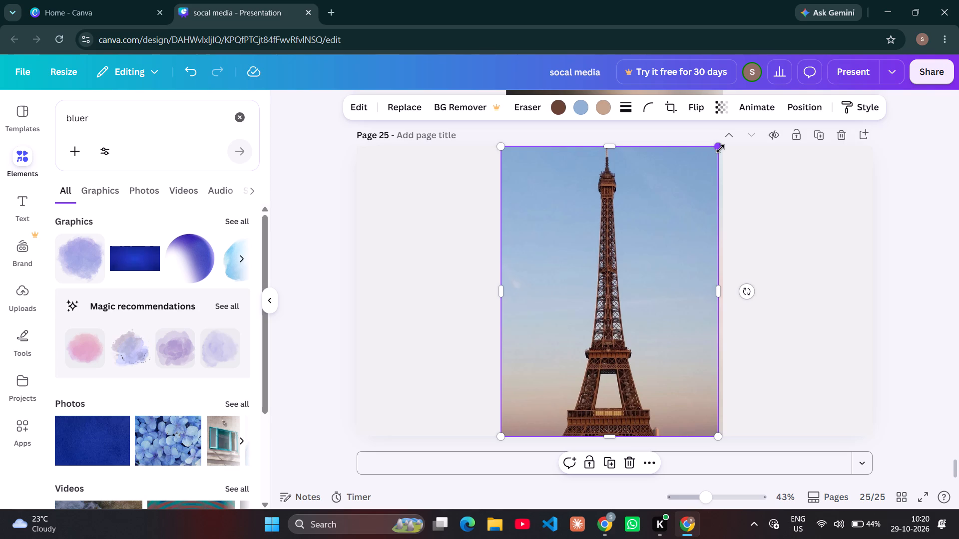
left_click_drag(720, 149, 688, 195)
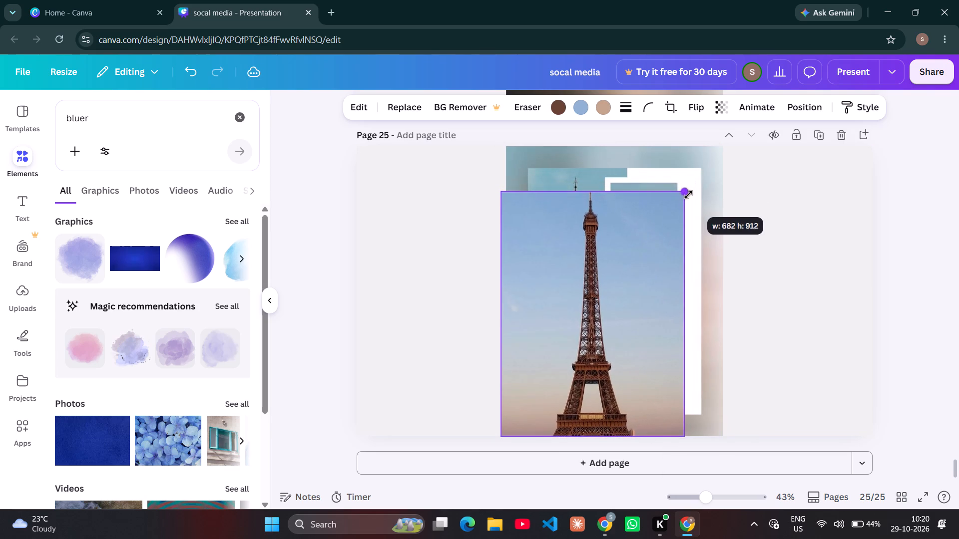
left_click_drag(688, 195, 689, 194)
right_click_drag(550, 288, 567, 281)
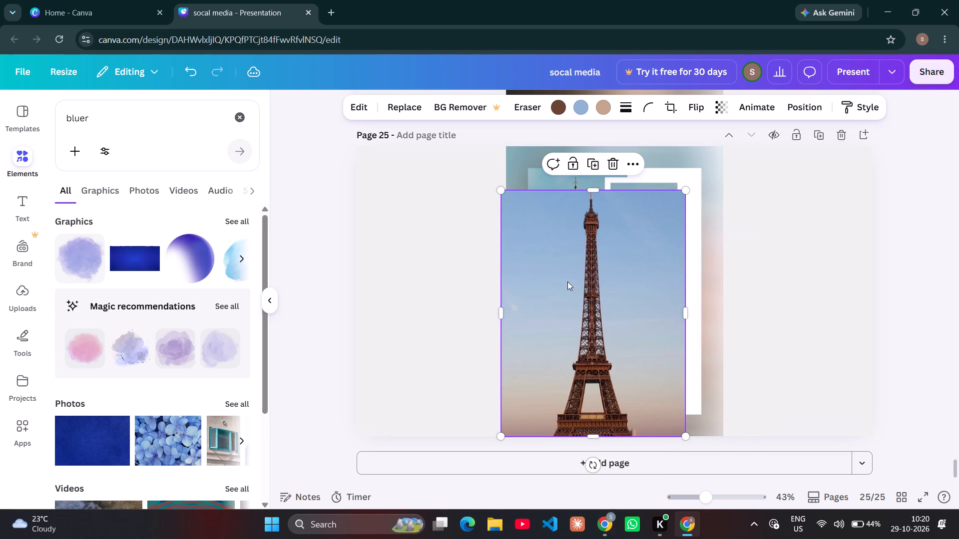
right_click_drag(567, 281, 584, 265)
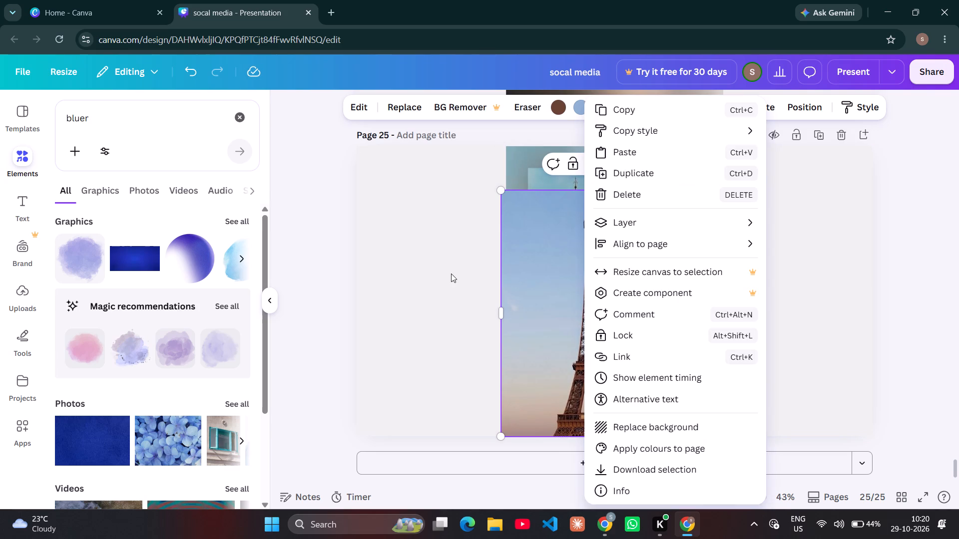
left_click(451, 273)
Move the Eiffel Tower photo so its left edge lines up with the left edge of the London poster's inner picture.
left_click_drag(551, 271, 587, 260)
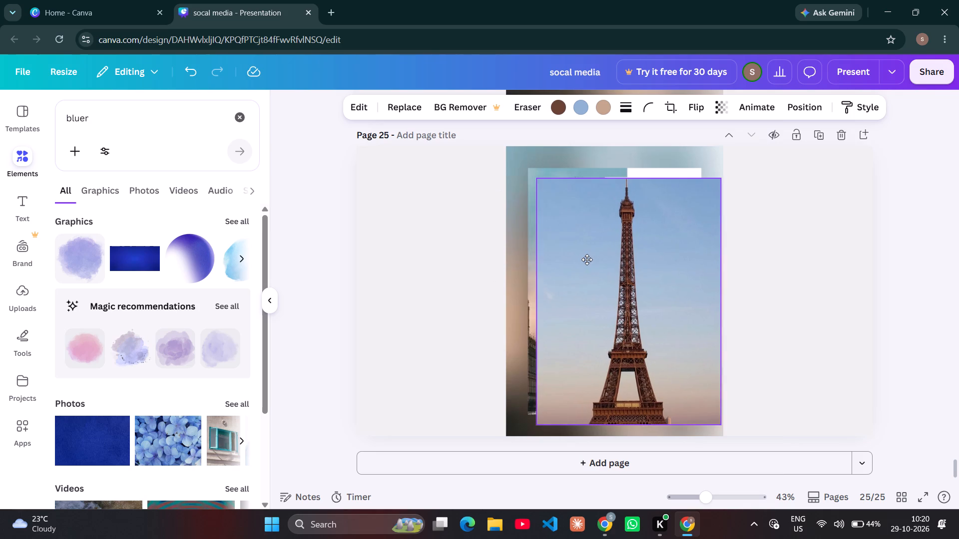
left_click_drag(587, 260, 579, 244)
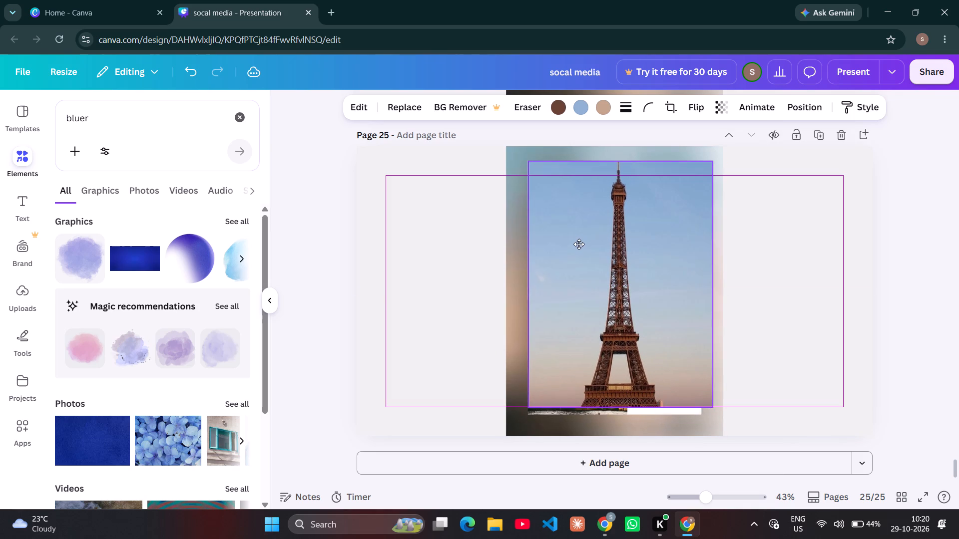
left_click_drag(579, 244, 577, 253)
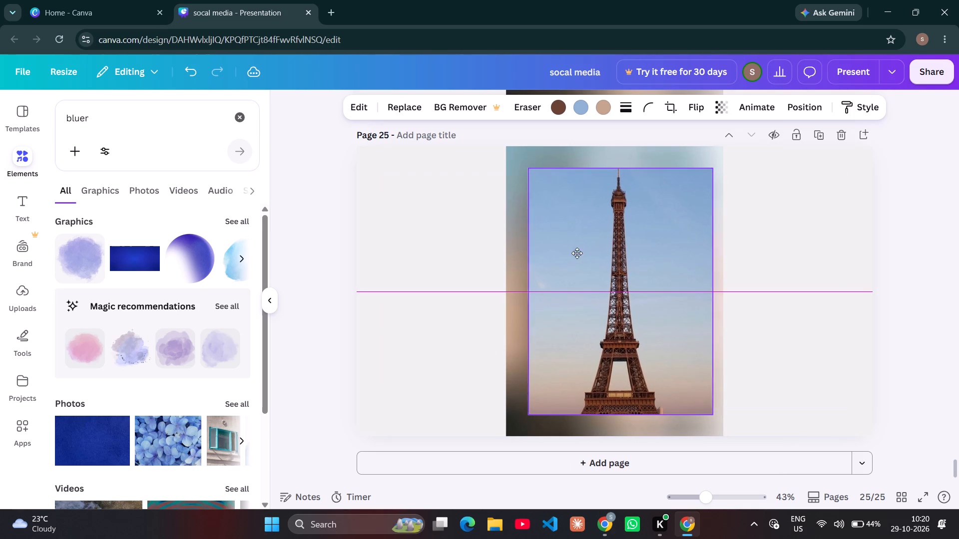
left_click_drag(577, 253, 572, 255)
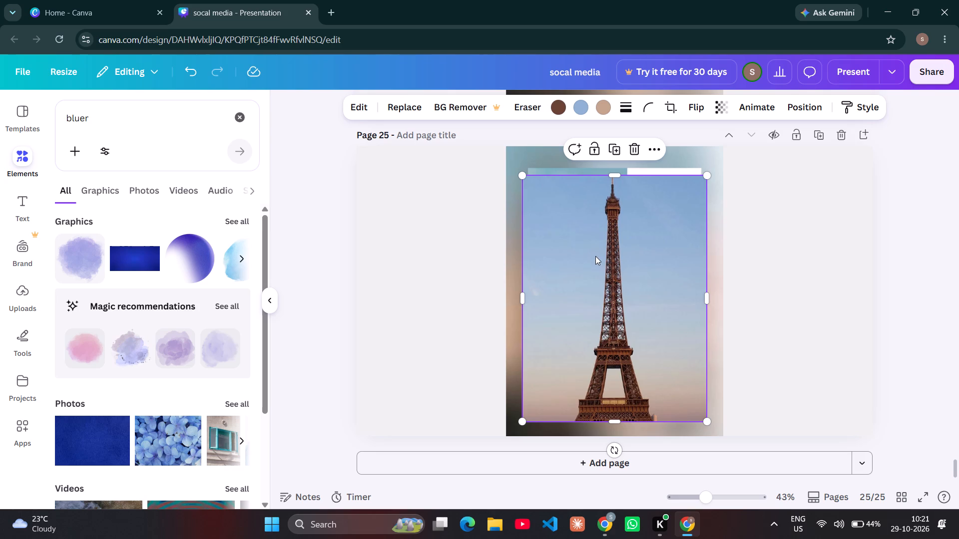
left_click_drag(595, 256, 602, 260)
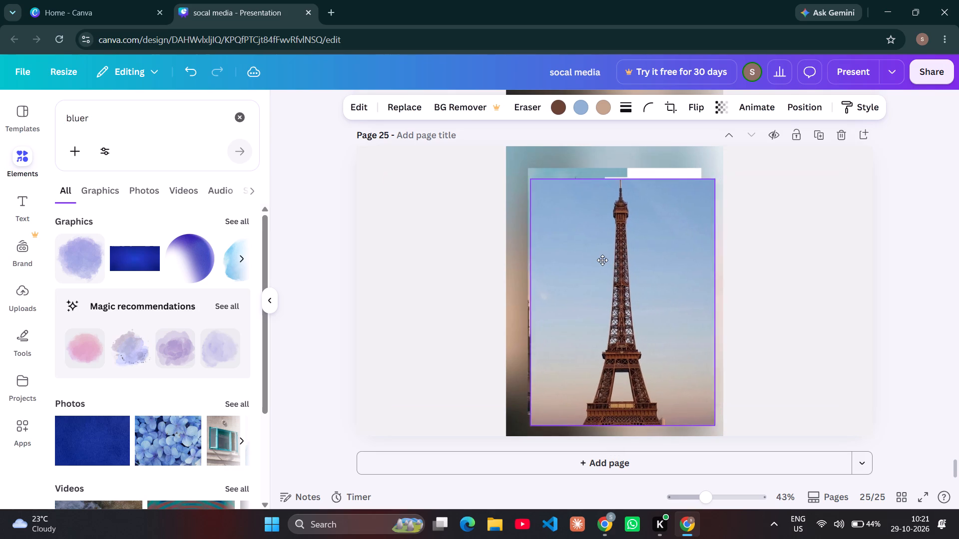
left_click_drag(602, 260, 601, 257)
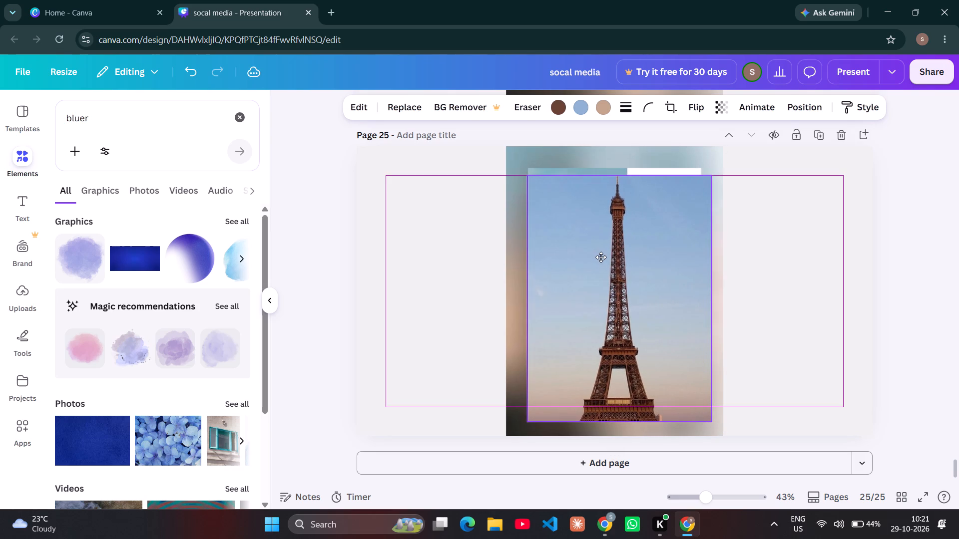
left_click_drag(601, 257, 601, 257)
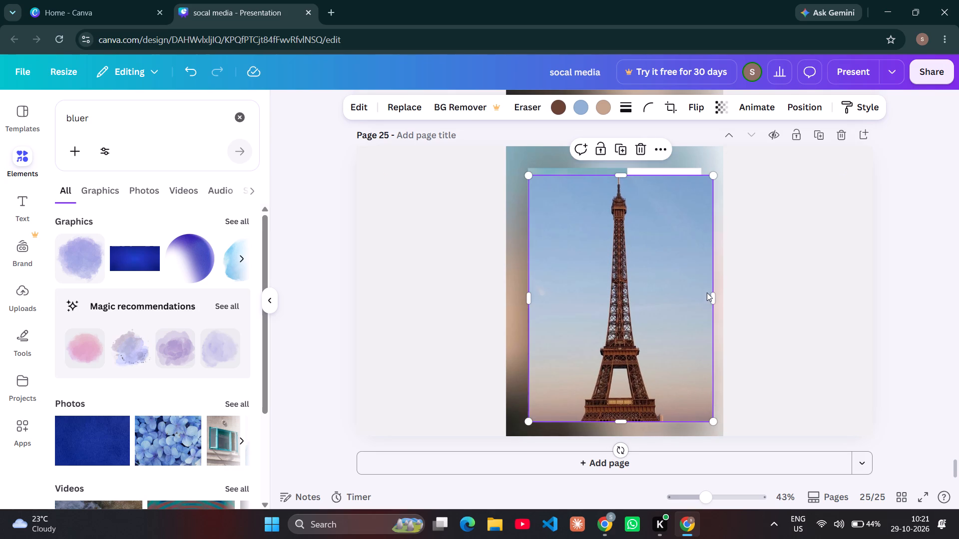
Crop the Eiffel Tower photo's right side to about 635 px wide, matching the width of the poster's inner panel.
left_click_drag(711, 298, 710, 298)
left_click_drag(710, 298, 698, 299)
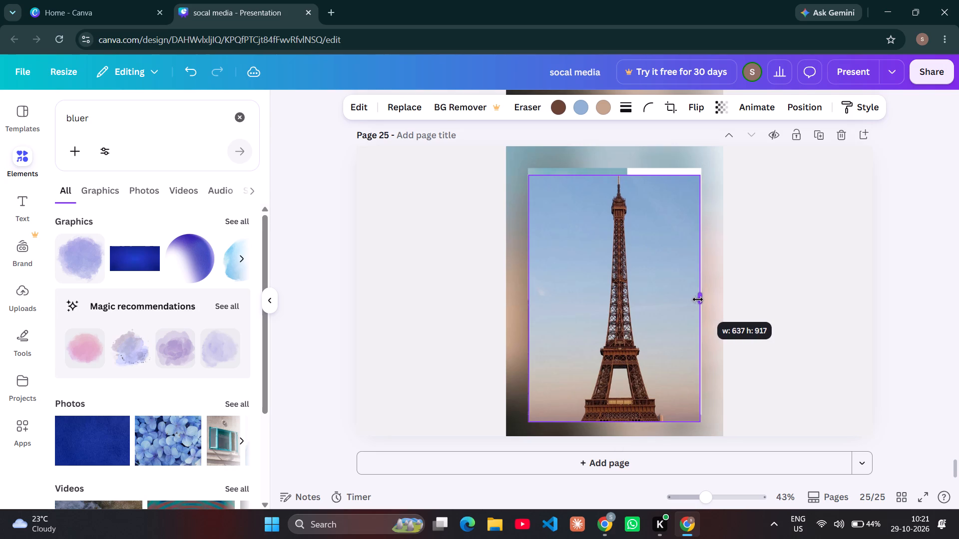
left_click_drag(698, 299, 697, 301)
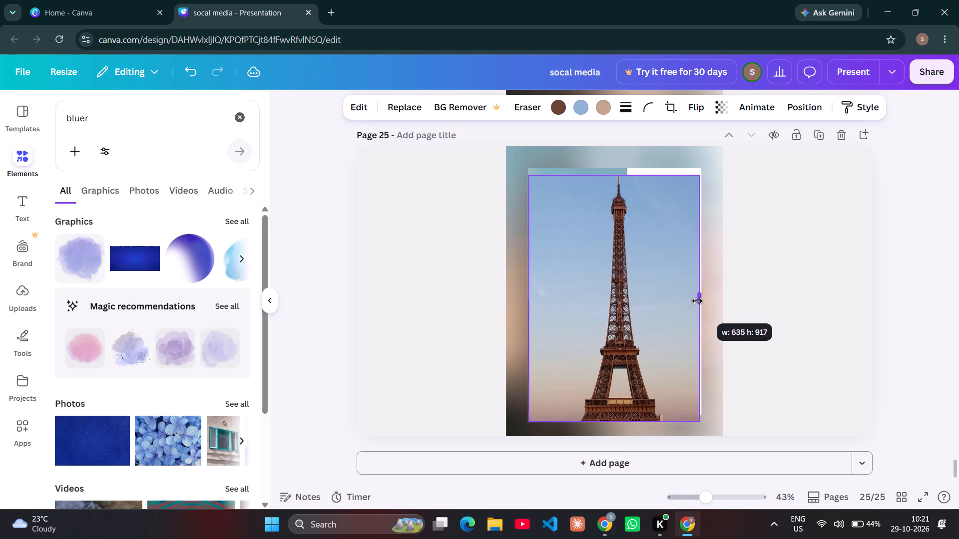
left_click_drag(697, 301, 698, 301)
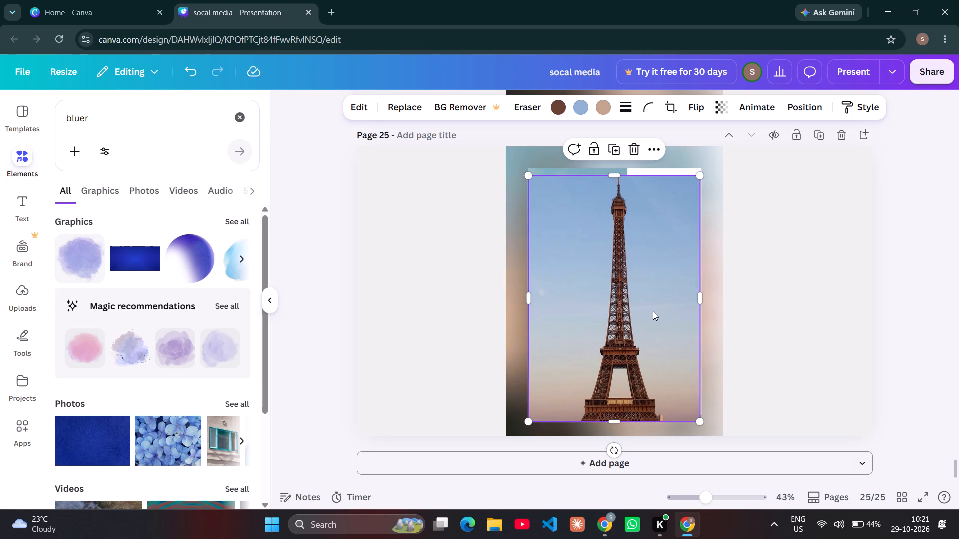
Centre the cropped Eiffel Tower photo on page 25 so it covers the London poster's inner panel.
left_click_drag(653, 311, 655, 303)
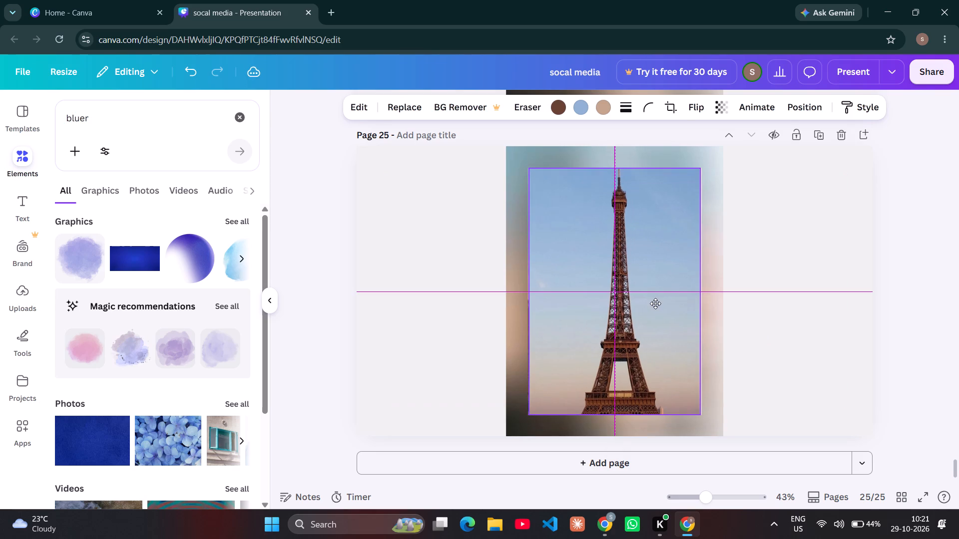
left_click_drag(655, 303, 655, 304)
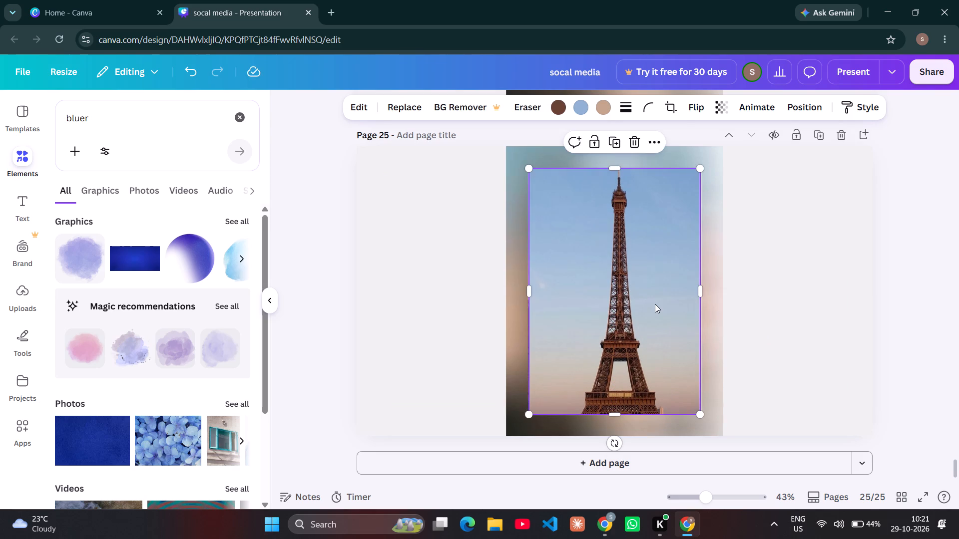
left_click(454, 248)
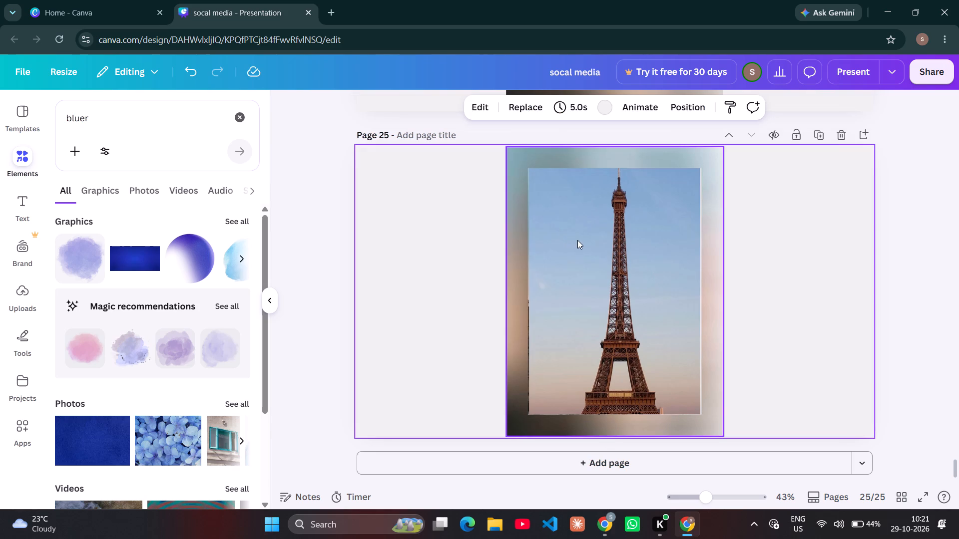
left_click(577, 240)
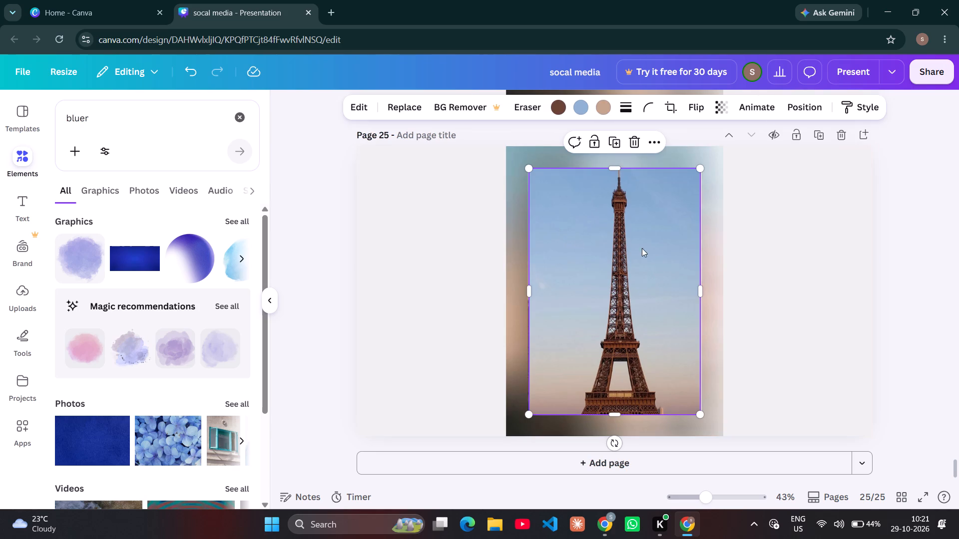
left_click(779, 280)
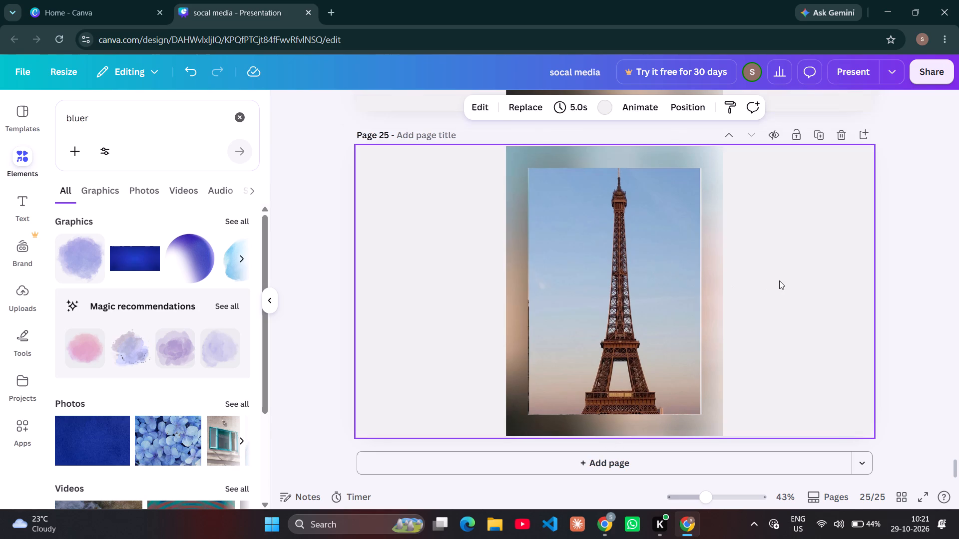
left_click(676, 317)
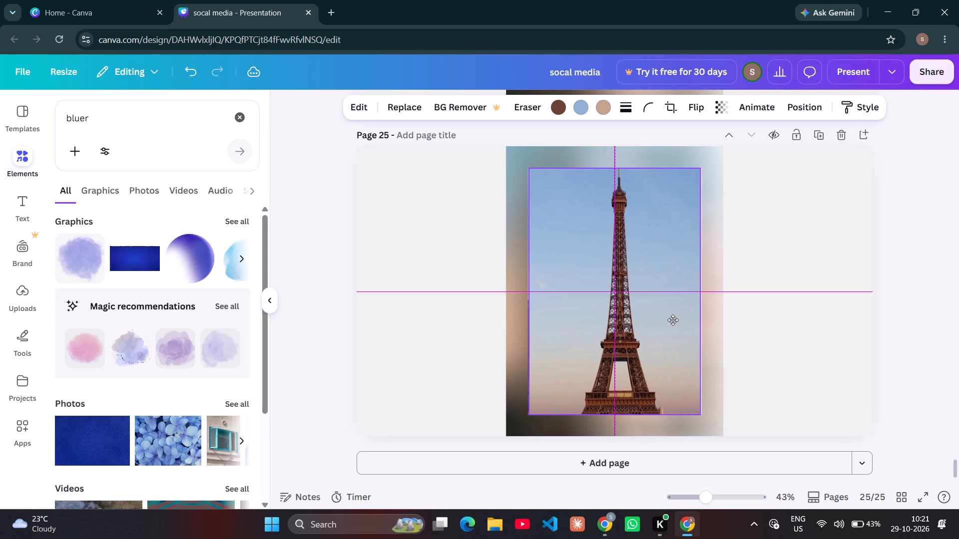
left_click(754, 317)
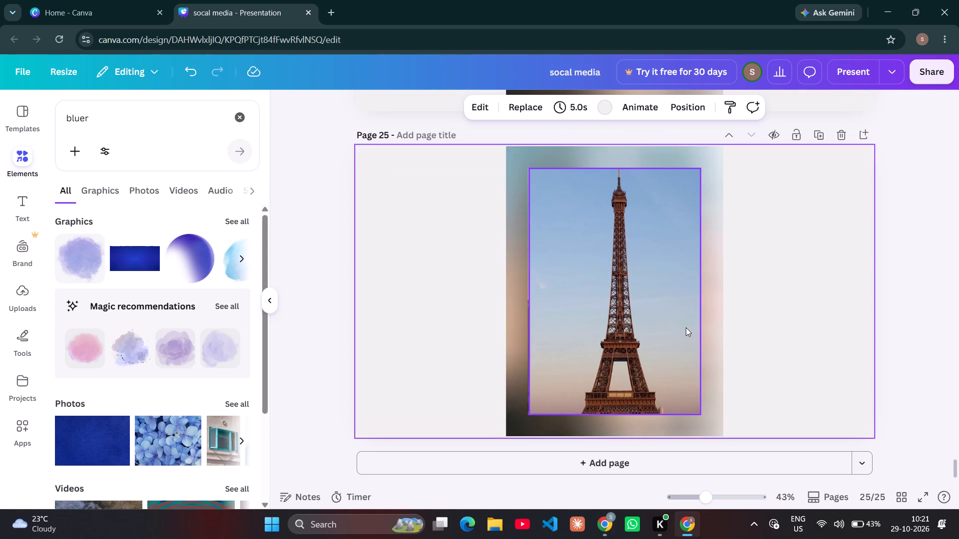
Widen the Eiffel Tower photo slightly at its right edge to about 640 px, keeping it 917 px high.
left_click(686, 327)
left_click(703, 292)
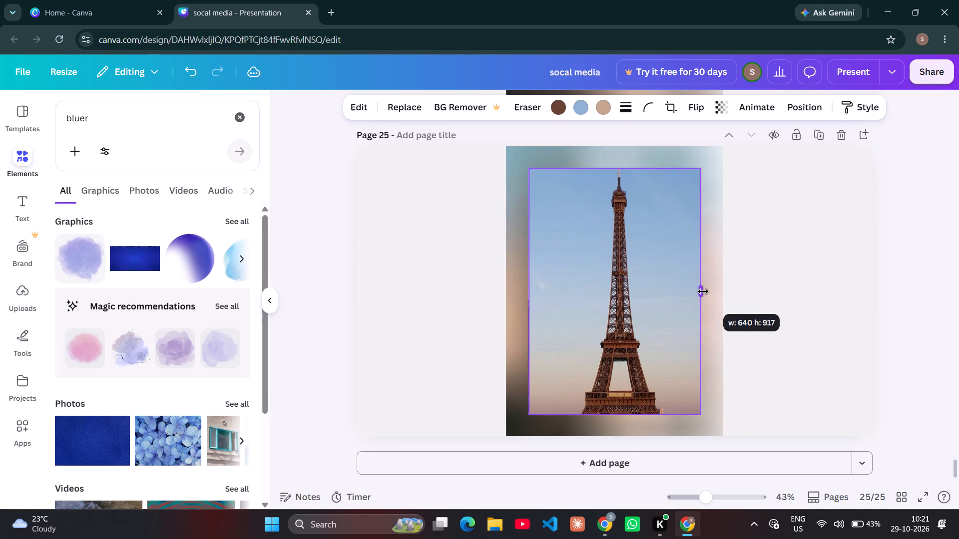
left_click(812, 281)
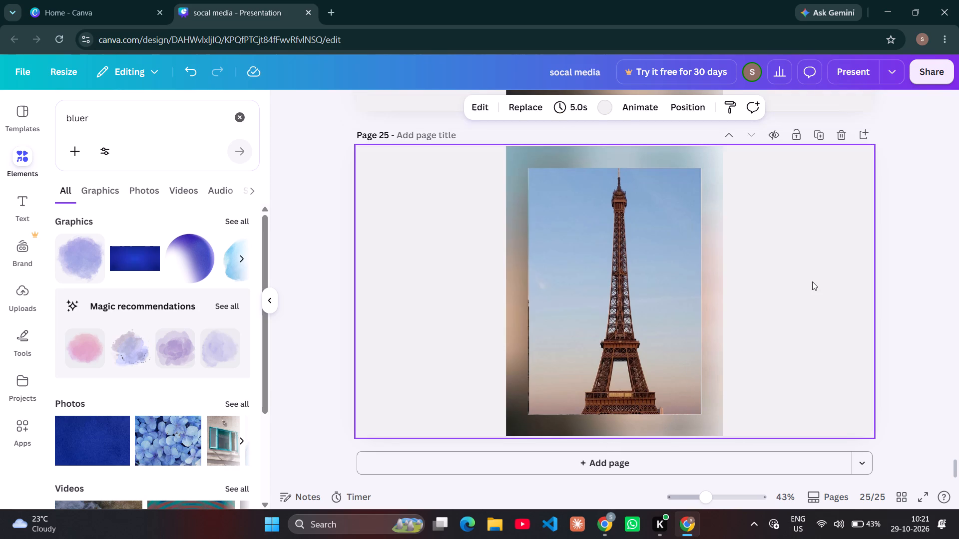
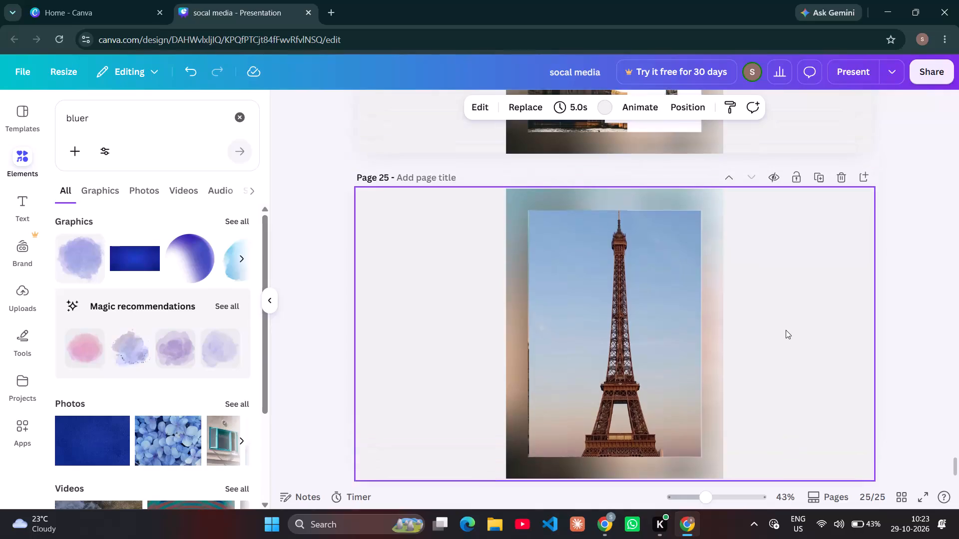
Compare the Eiffel Tower poster on page 25 with the London poster on page 24.
scroll(786, 330, "right", 1)
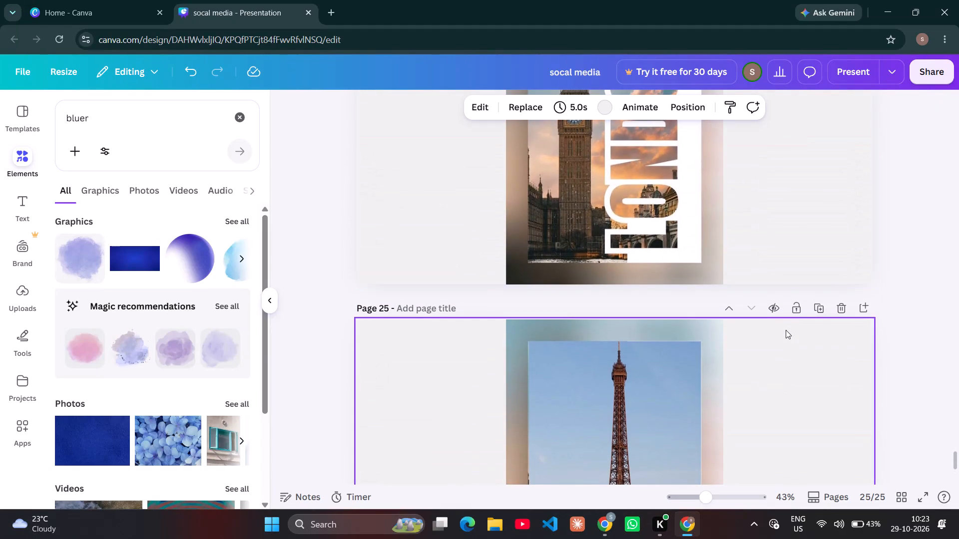
scroll(786, 330, "right", 1)
scroll(786, 330, "down", 3)
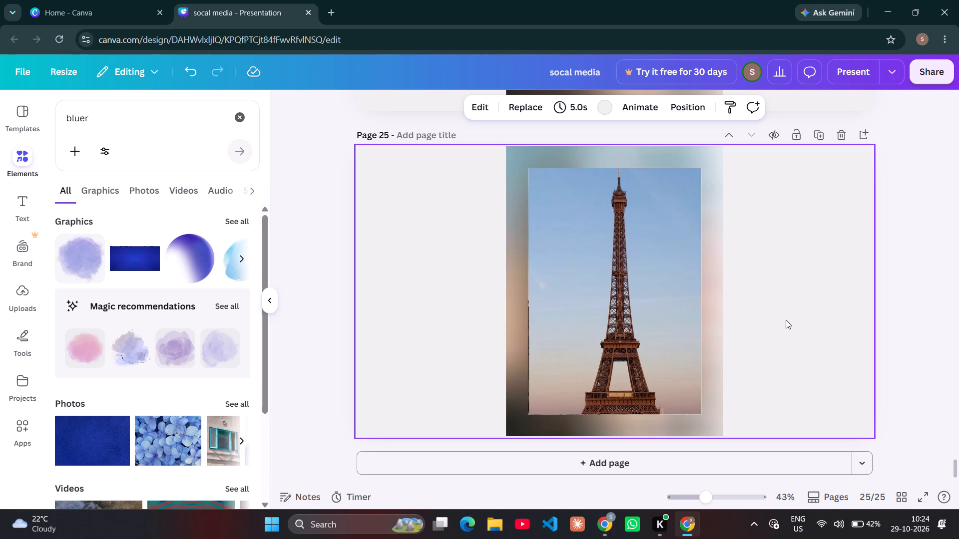
scroll(790, 321, "up", 2)
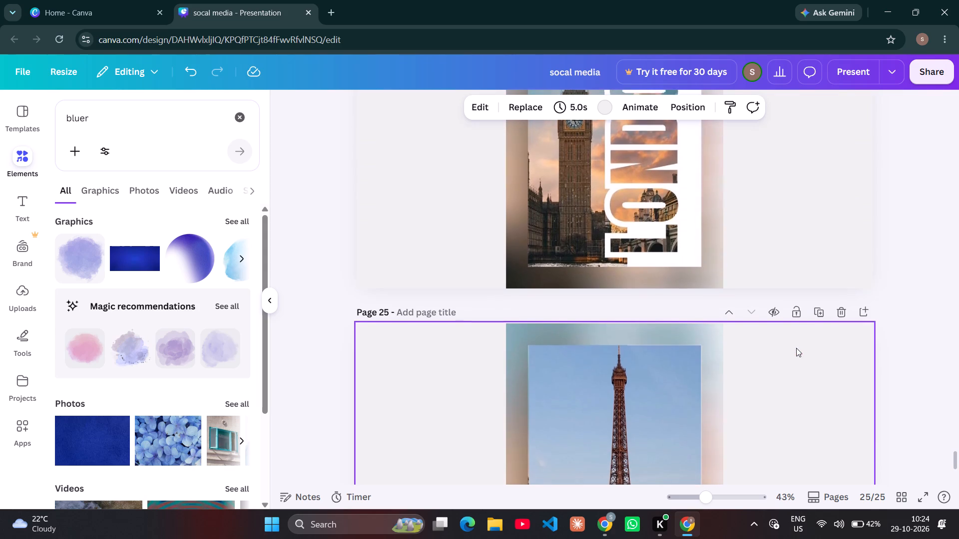
scroll(796, 348, "up", 1)
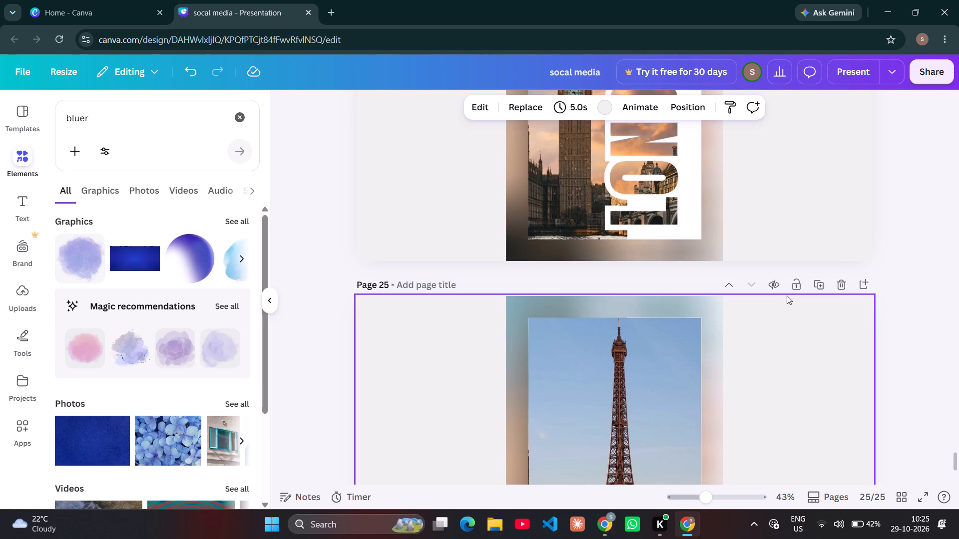
scroll(787, 295, "right", 1)
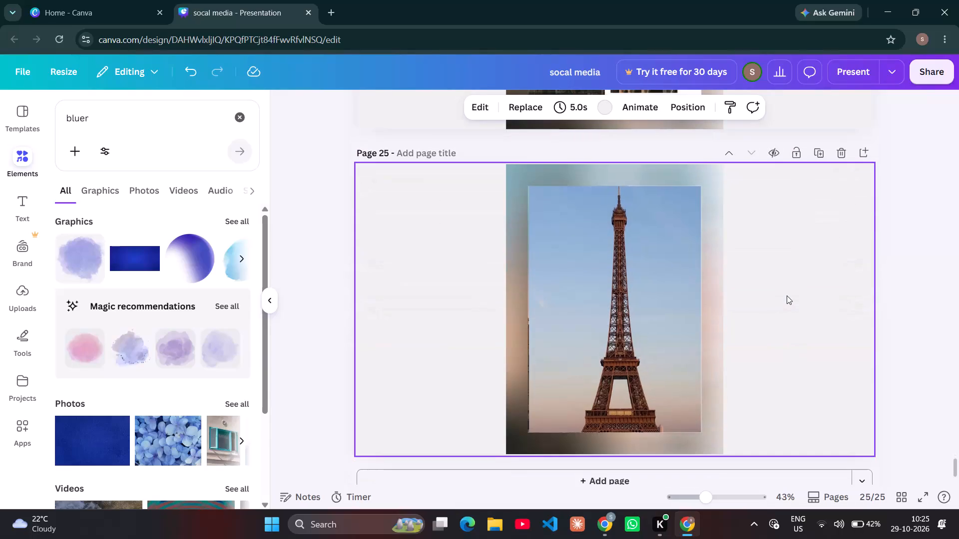
scroll(787, 295, "right", 1)
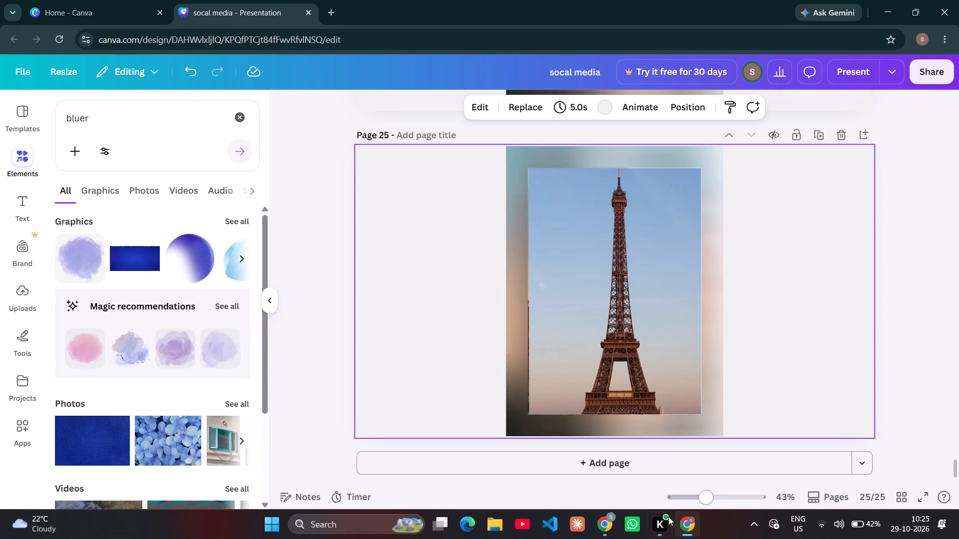
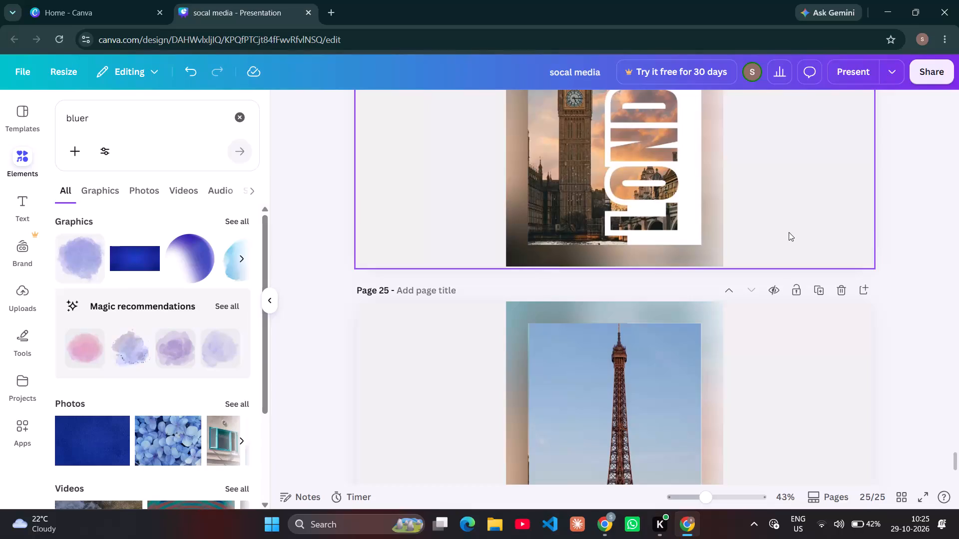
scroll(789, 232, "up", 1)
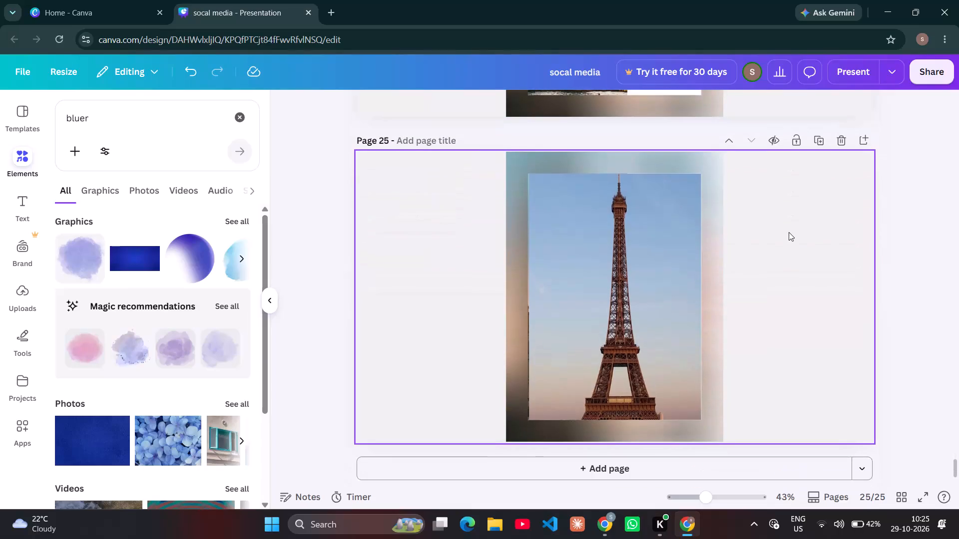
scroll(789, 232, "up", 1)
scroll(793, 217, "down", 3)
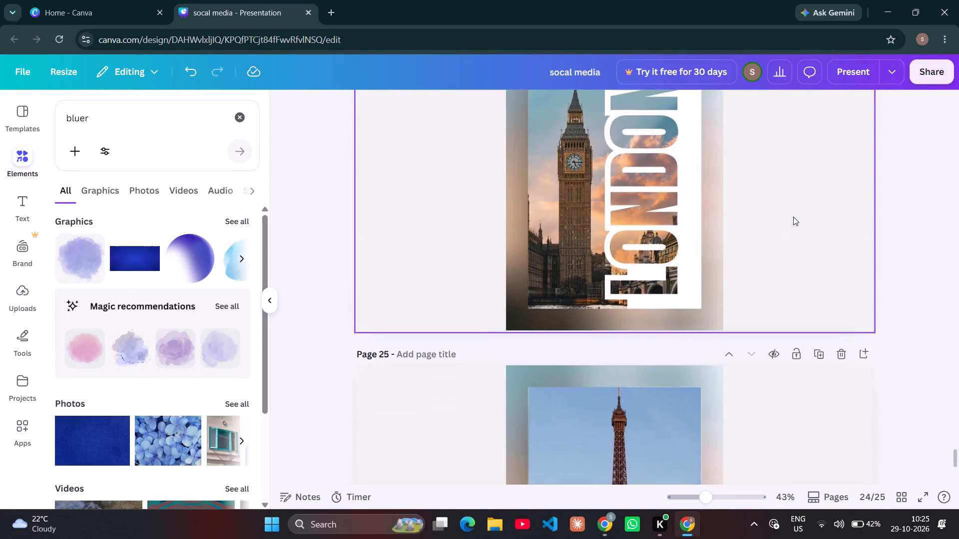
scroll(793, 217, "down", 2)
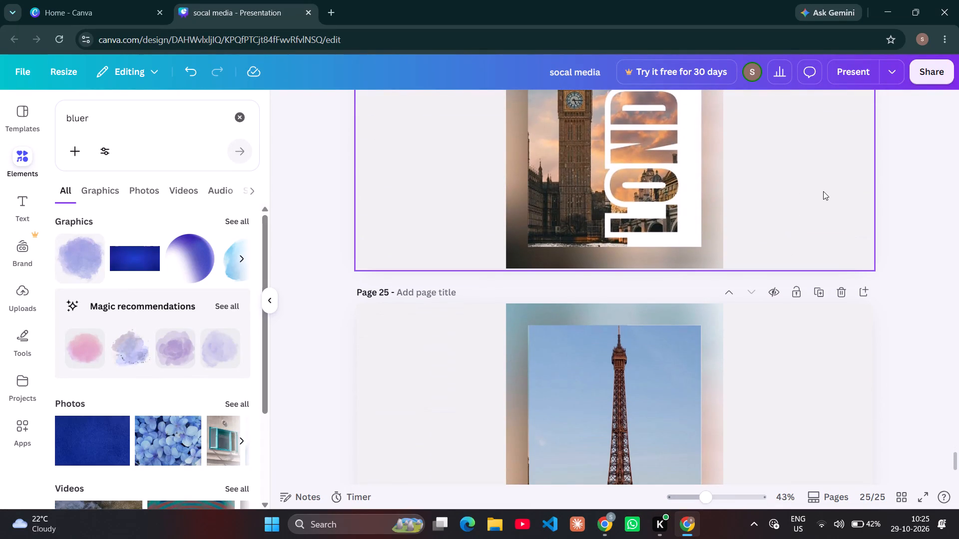
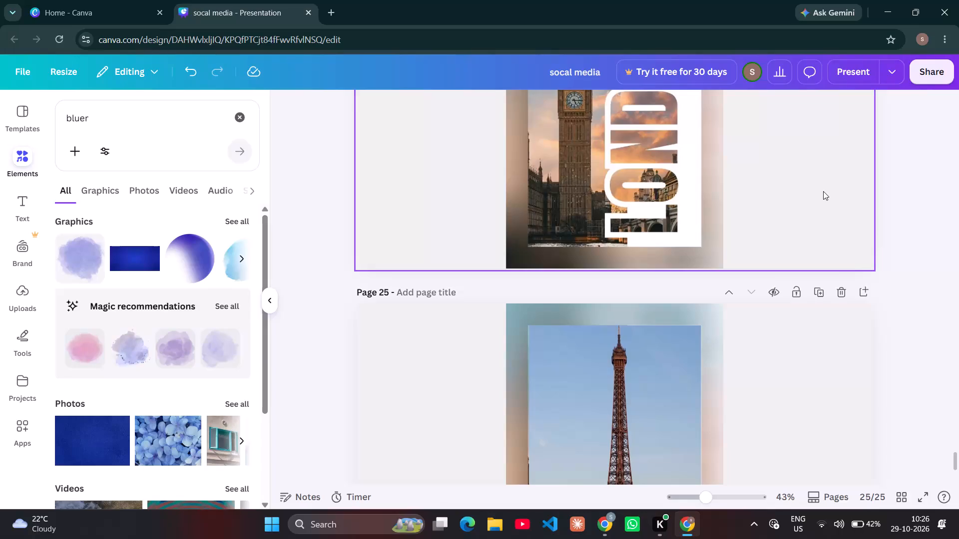
Compare the Eiffel Tower layout on page 25 with the finished London poster on page 24.
scroll(823, 191, "down", 1)
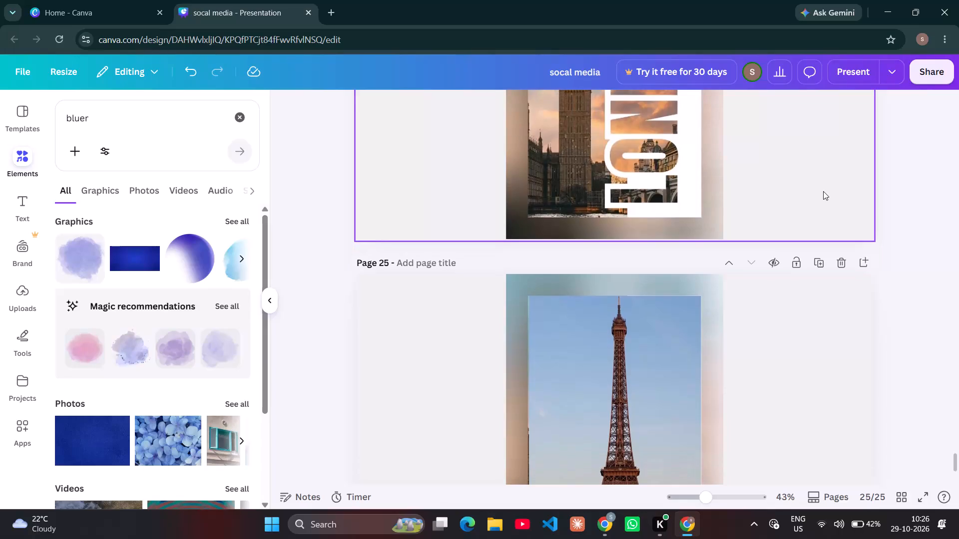
scroll(823, 191, "down", 2)
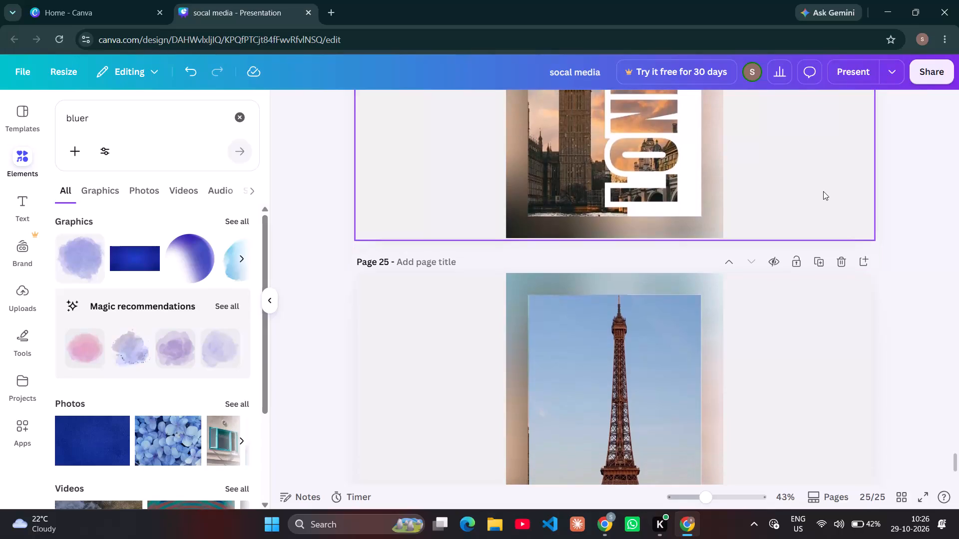
scroll(823, 191, "down", 3)
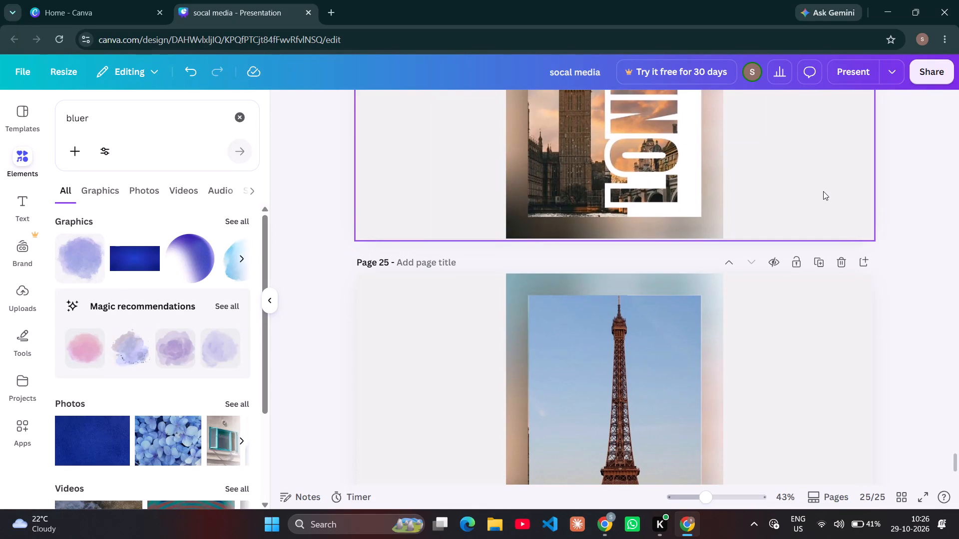
scroll(823, 191, "up", 1)
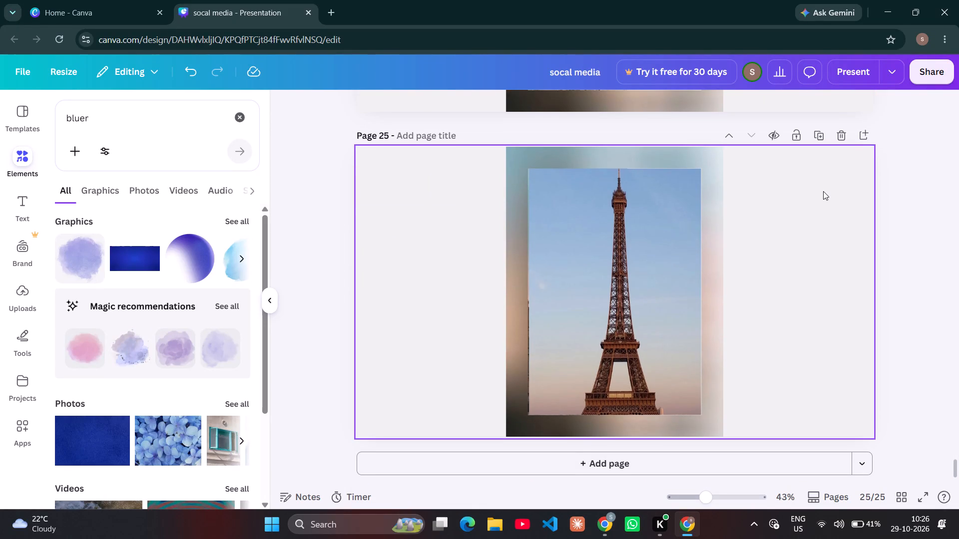
scroll(823, 191, "up", 3)
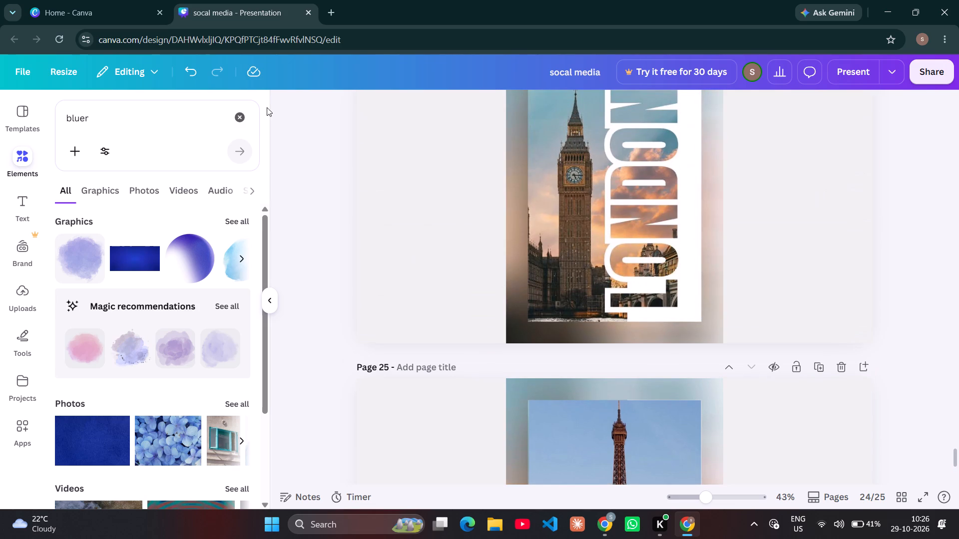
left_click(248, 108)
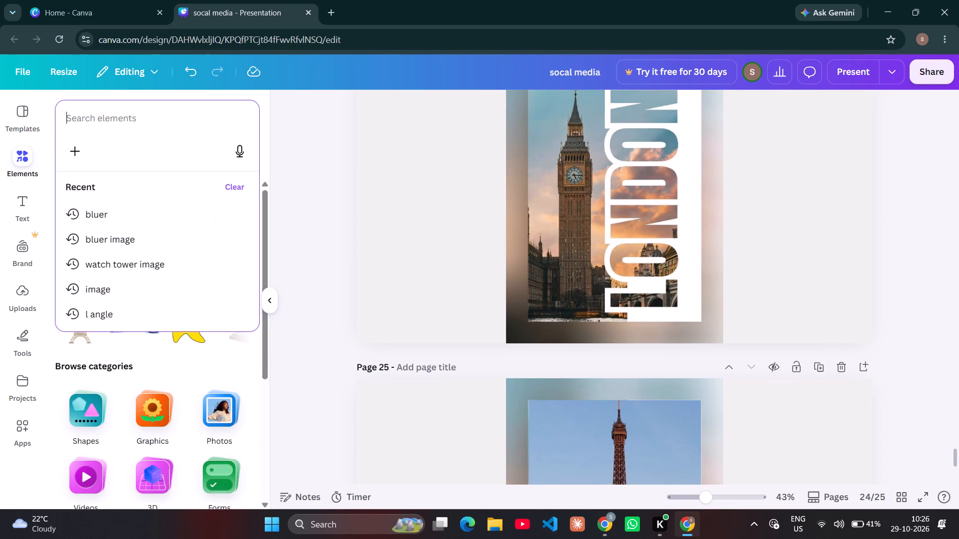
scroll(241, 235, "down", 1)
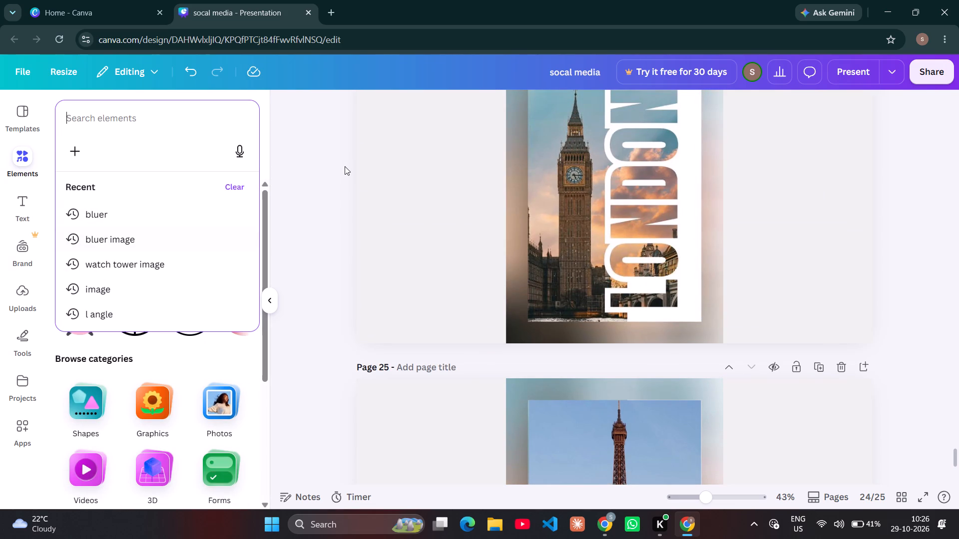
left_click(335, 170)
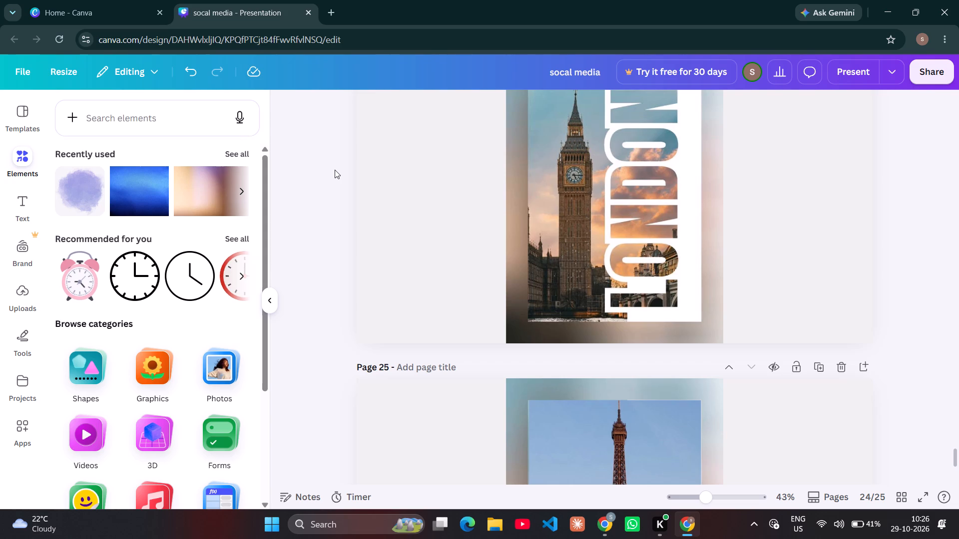
Add a text box reading LONDON over the Eiffel Tower photo on page 25.
left_click(36, 201)
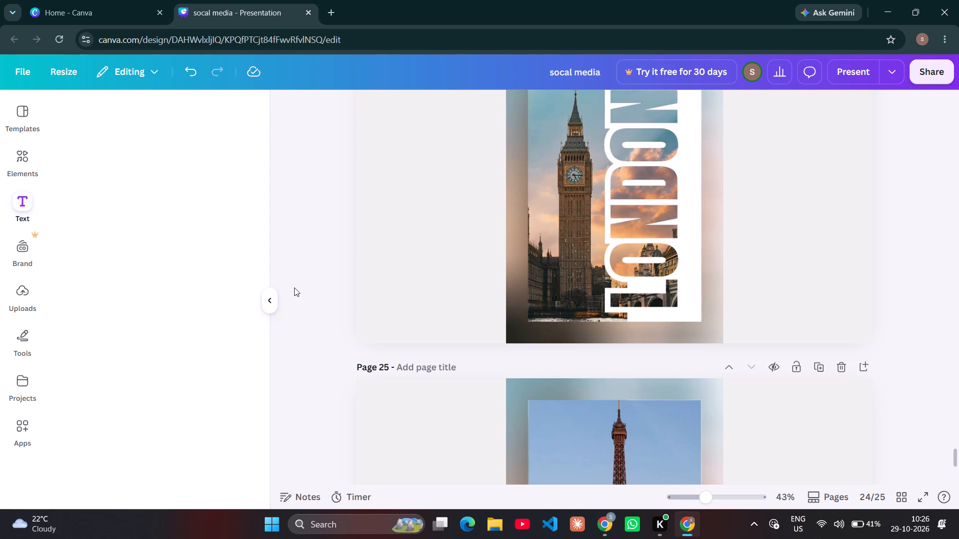
scroll(294, 287, "down", 4)
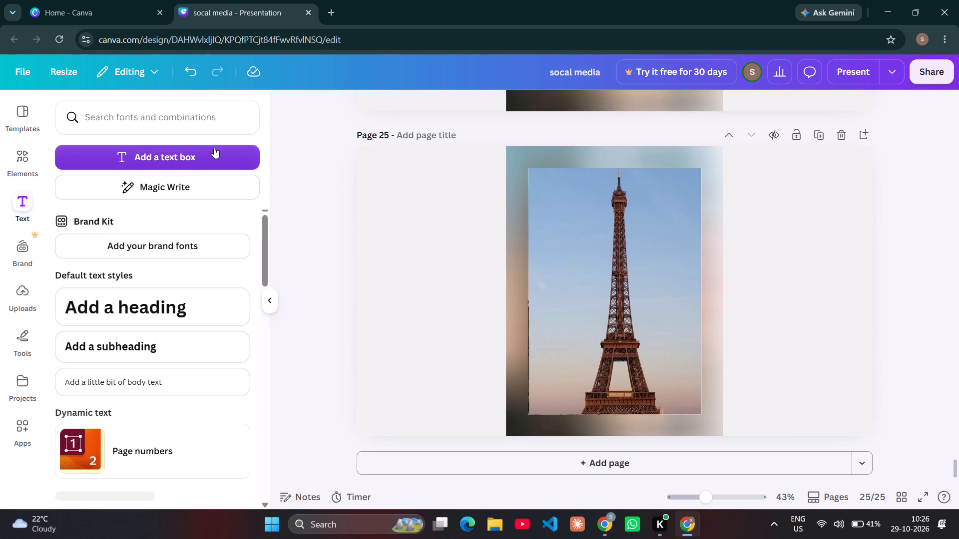
left_click(214, 146)
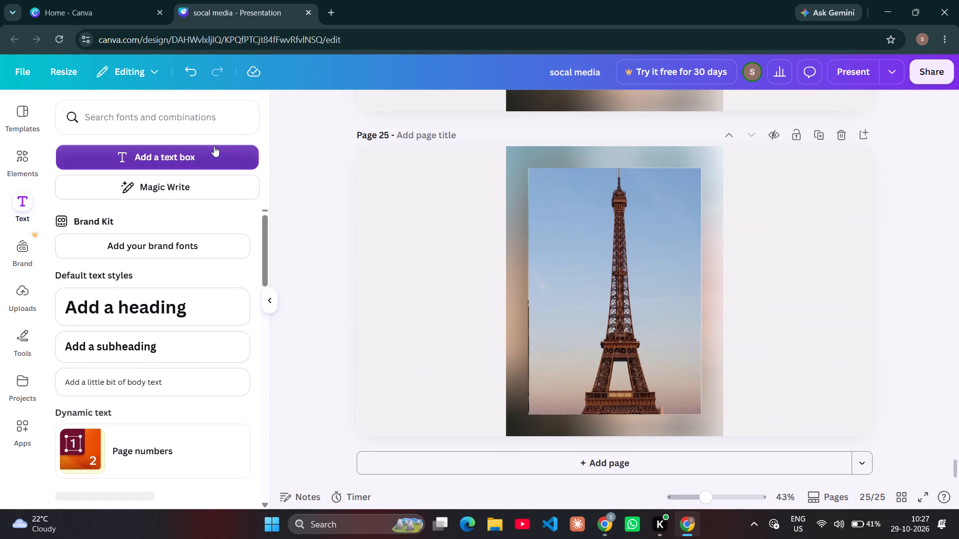
scroll(333, 296, "up", 4)
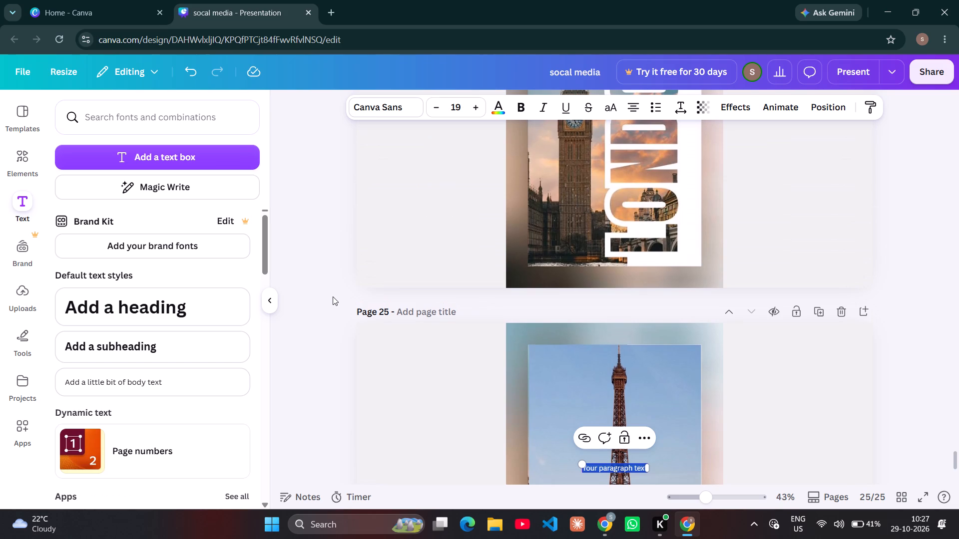
type("LO")
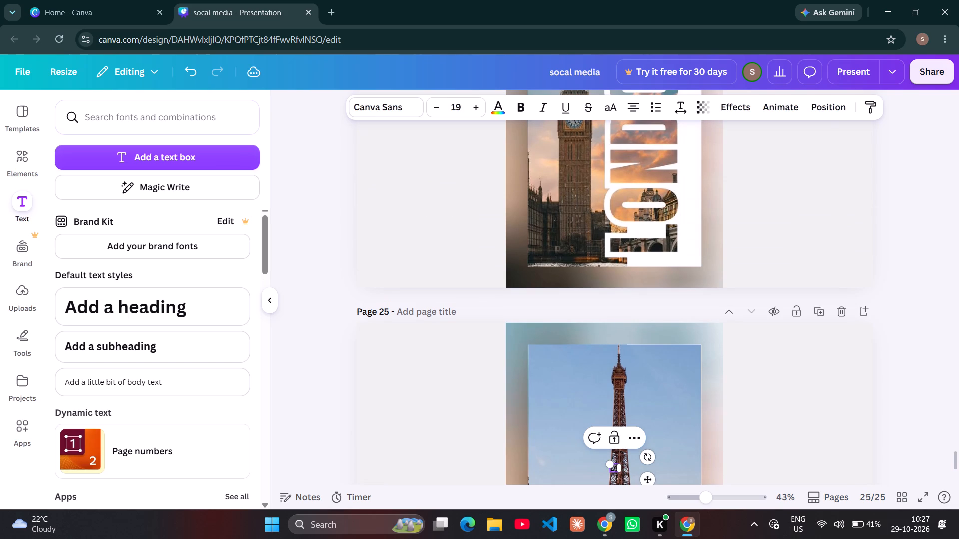
key("n")
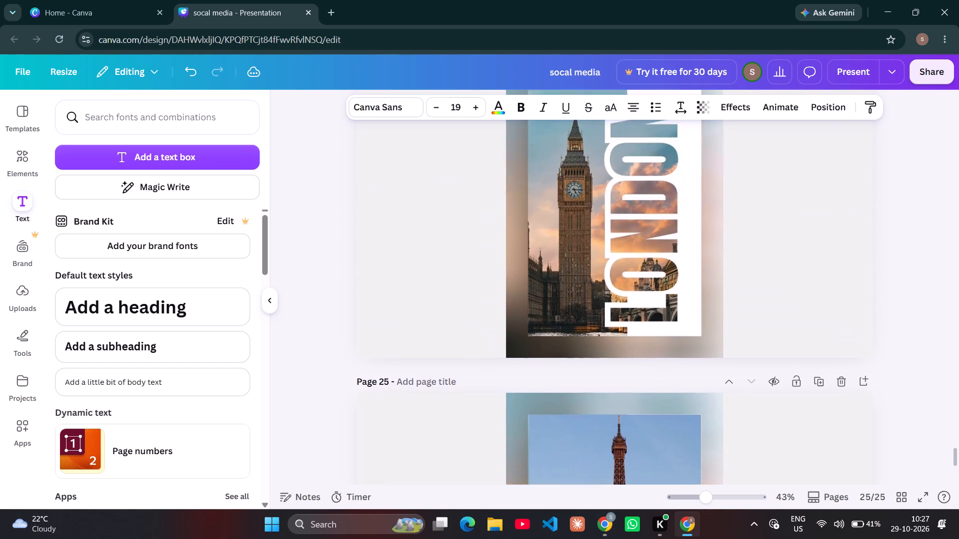
scroll(333, 296, "down", 7)
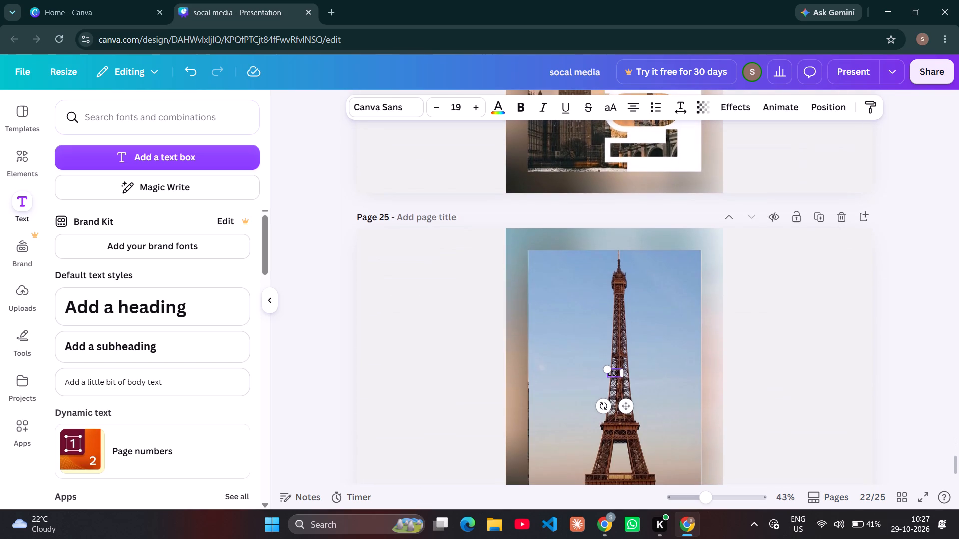
key("d")
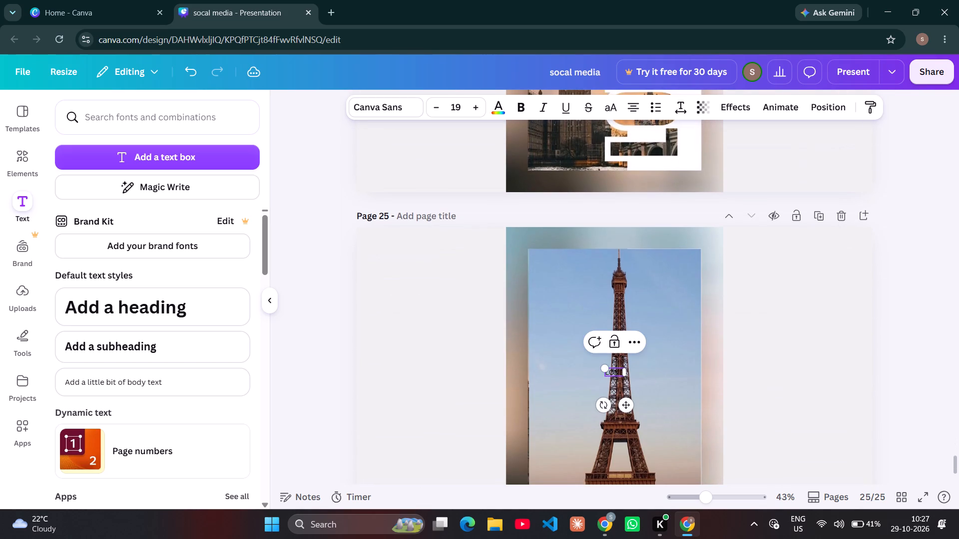
key("o")
key("n")
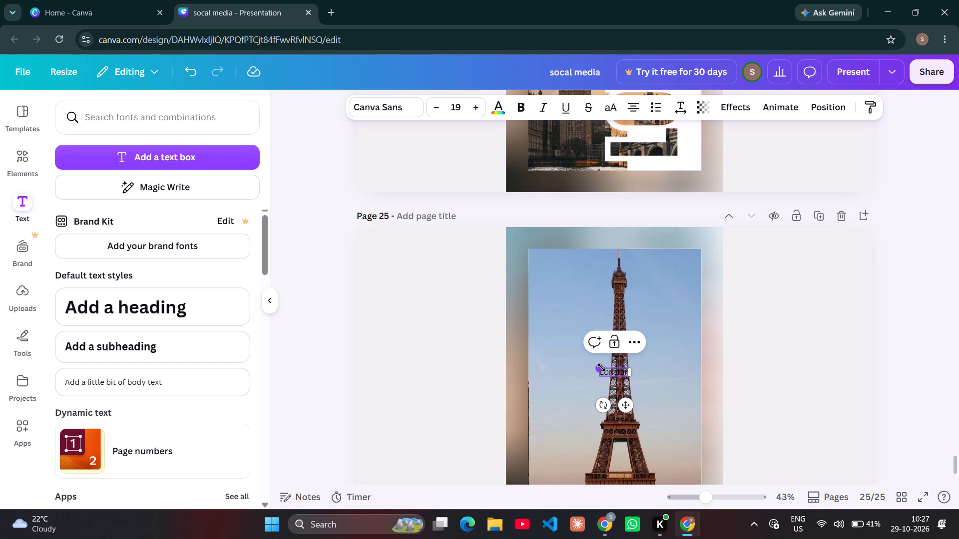
Enlarge the LONDON text on page 25 to a font size of about 89.
left_click_drag(601, 367, 539, 304)
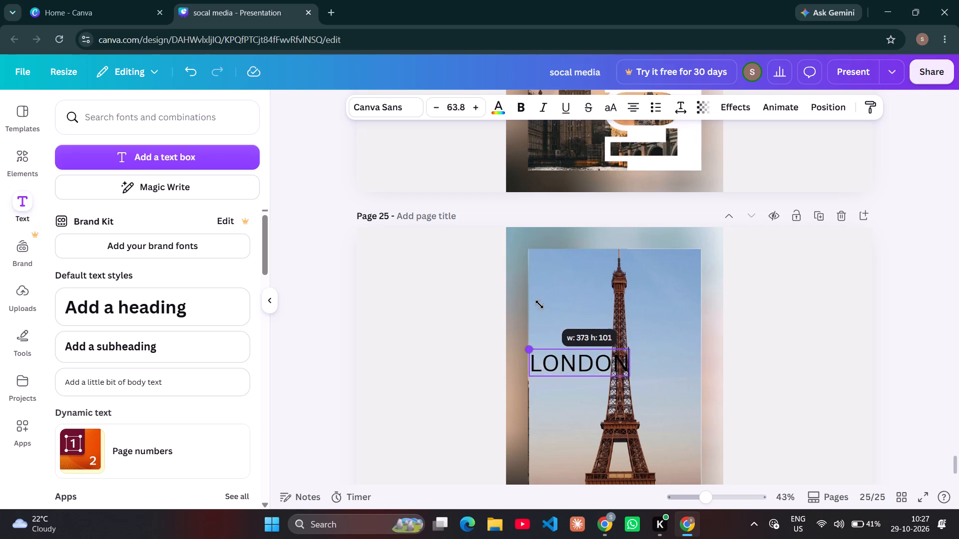
left_click_drag(539, 304, 502, 287)
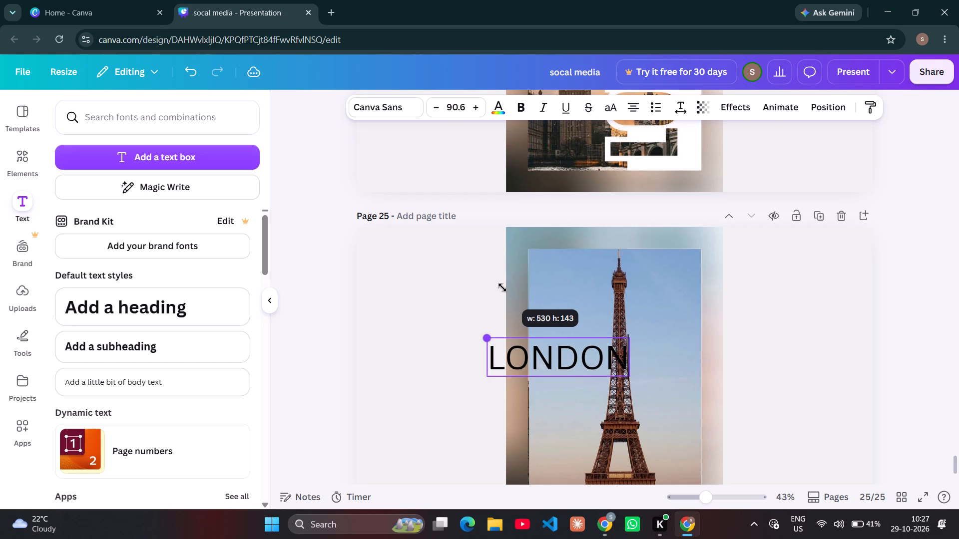
left_click_drag(502, 287, 504, 287)
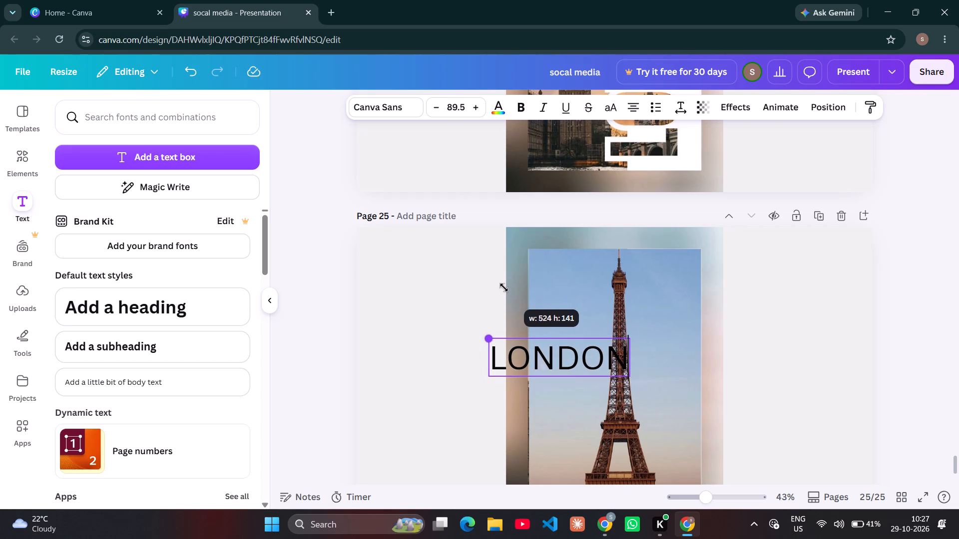
left_click_drag(504, 287, 505, 287)
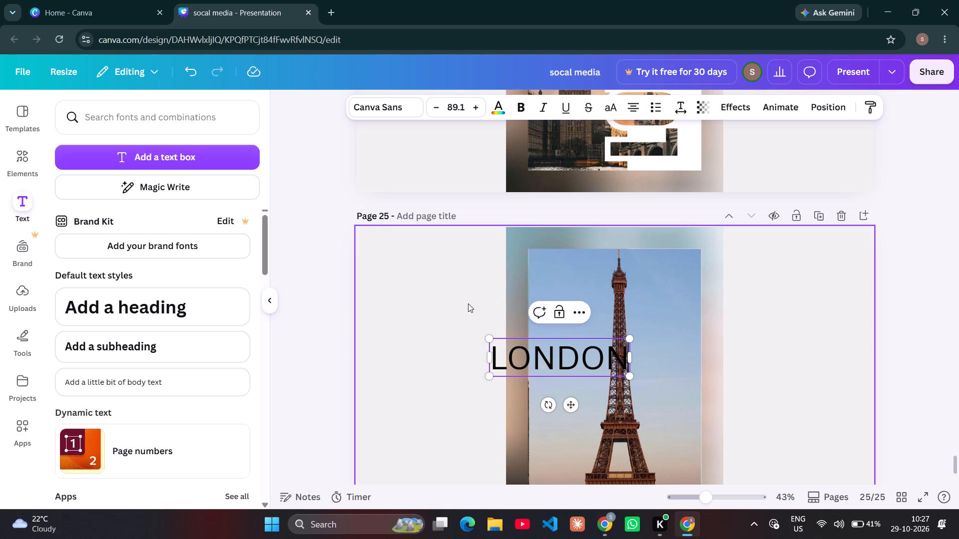
Compare the vertical cut-out LONDON lettering on page 24 with the new text on page 25.
scroll(451, 303, "up", 3)
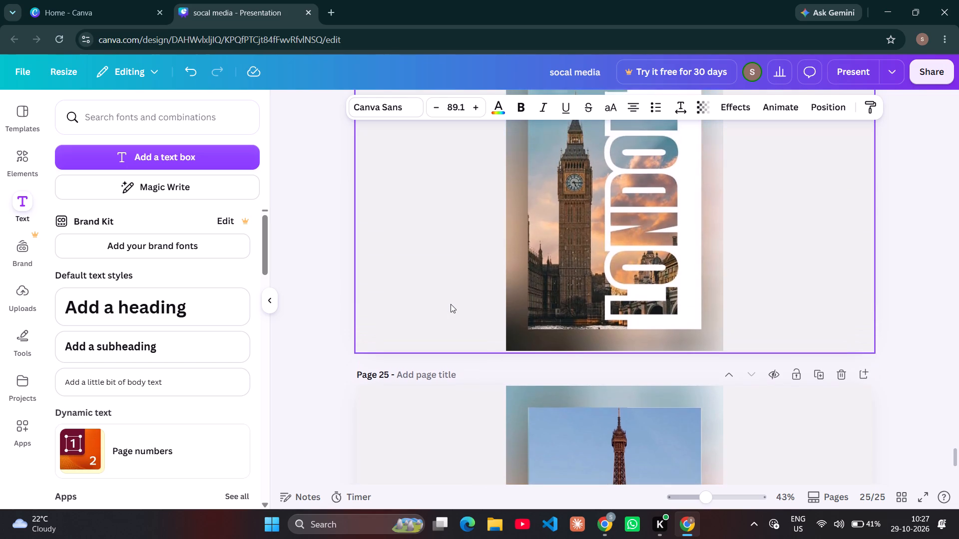
scroll(451, 304, "up", 1)
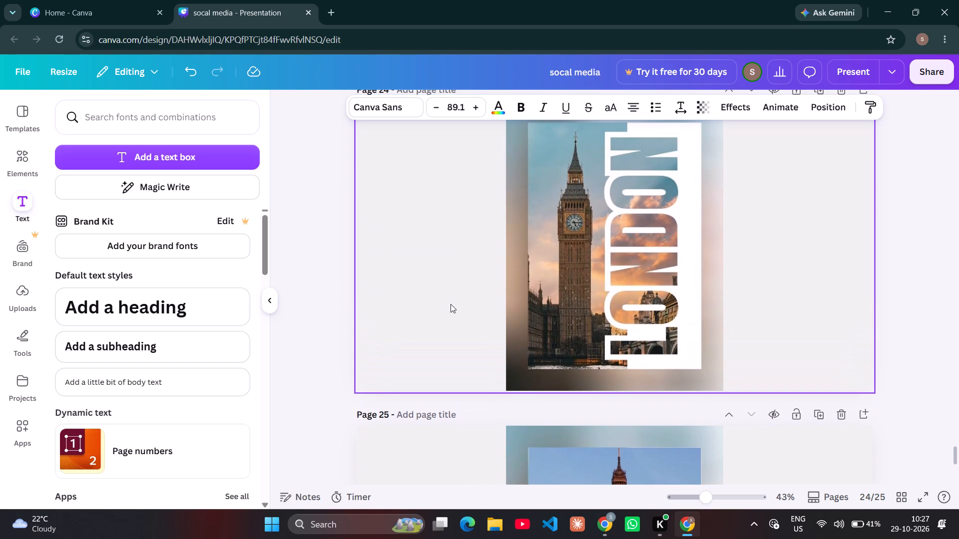
scroll(451, 304, "down", 1)
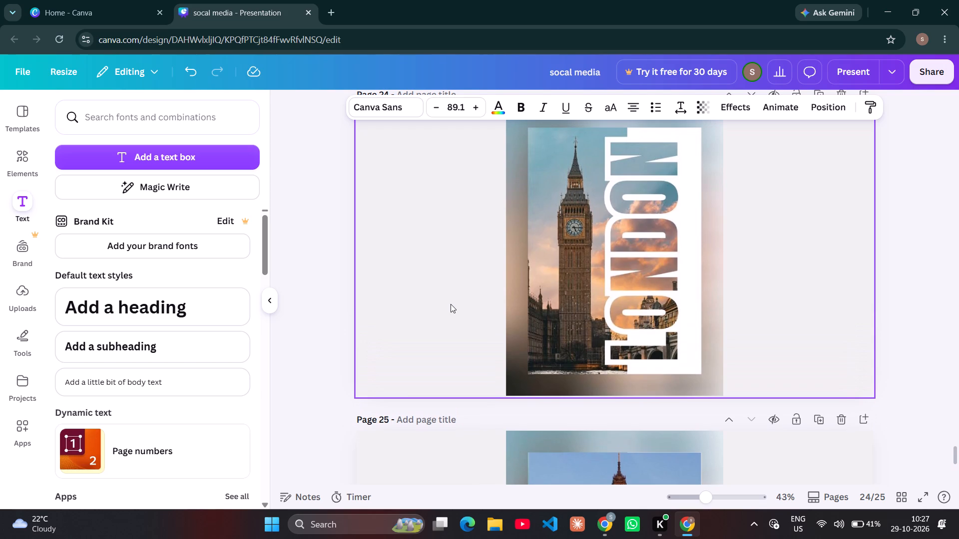
scroll(451, 304, "down", 3)
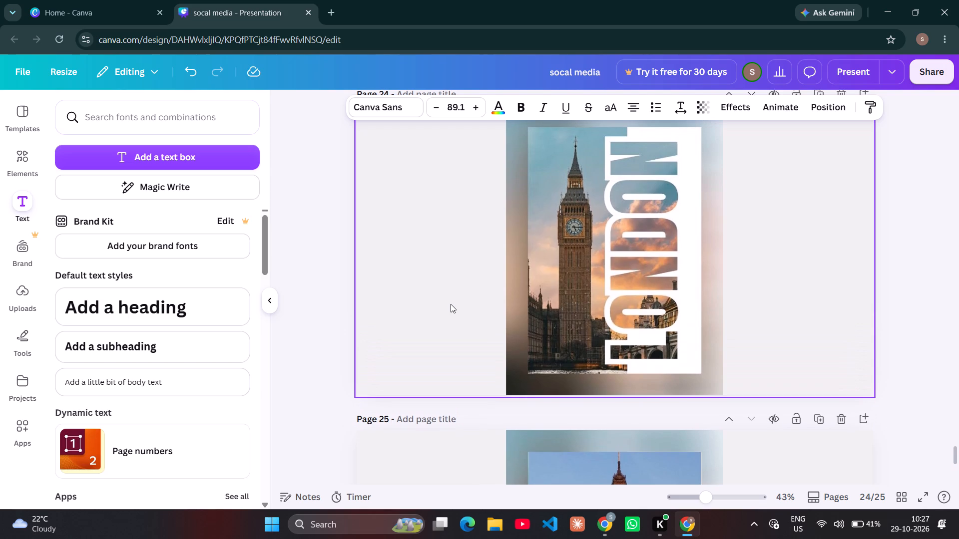
scroll(451, 304, "down", 2)
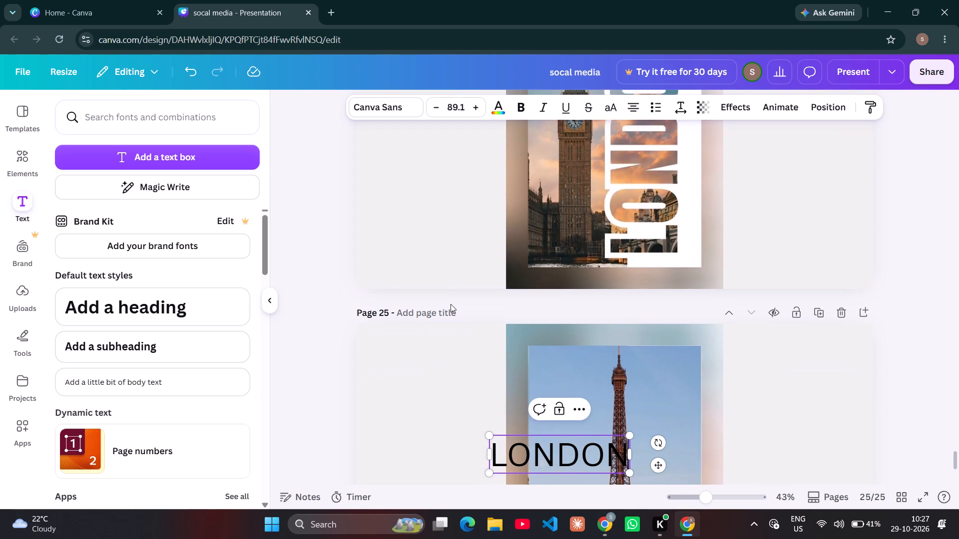
scroll(451, 304, "down", 1)
Capture a screen snip of the vertical cut-out LONDON lettering on page 24.
scroll(530, 438, "up", 2)
scroll(530, 438, "down", 2)
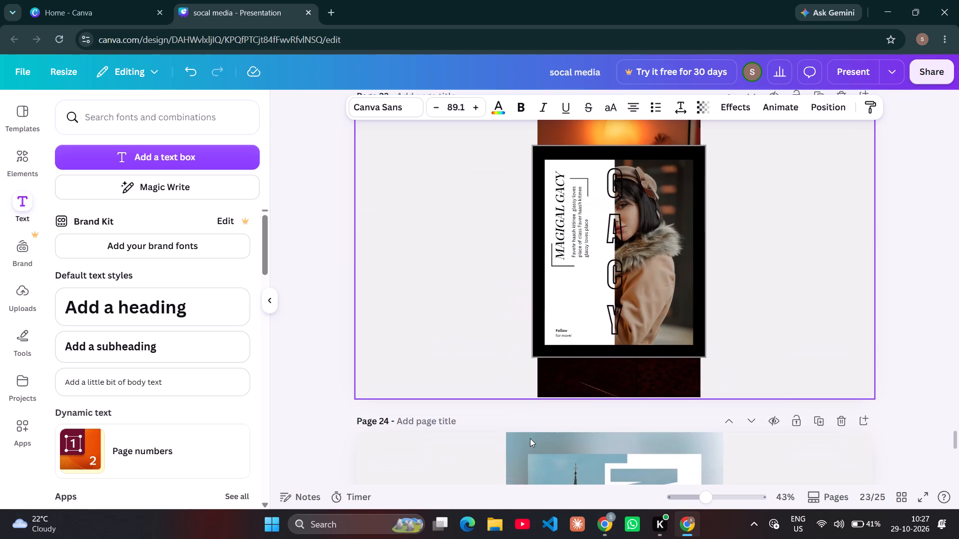
scroll(530, 438, "down", 5)
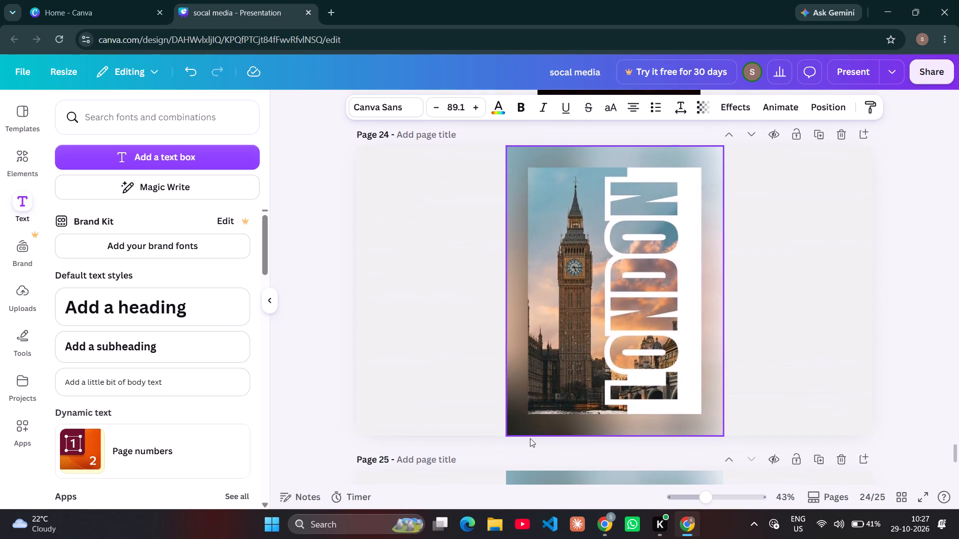
scroll(530, 438, "down", 1)
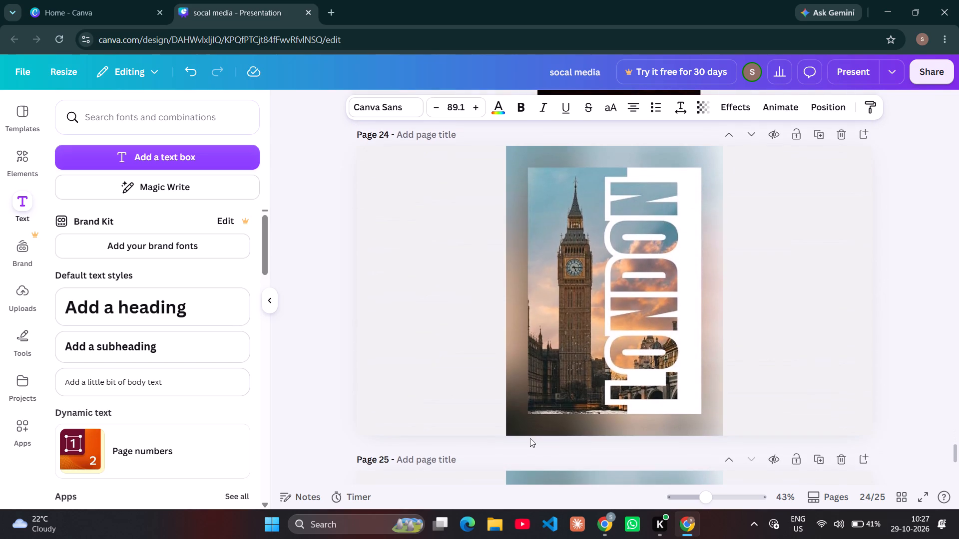
key("shift+super+s")
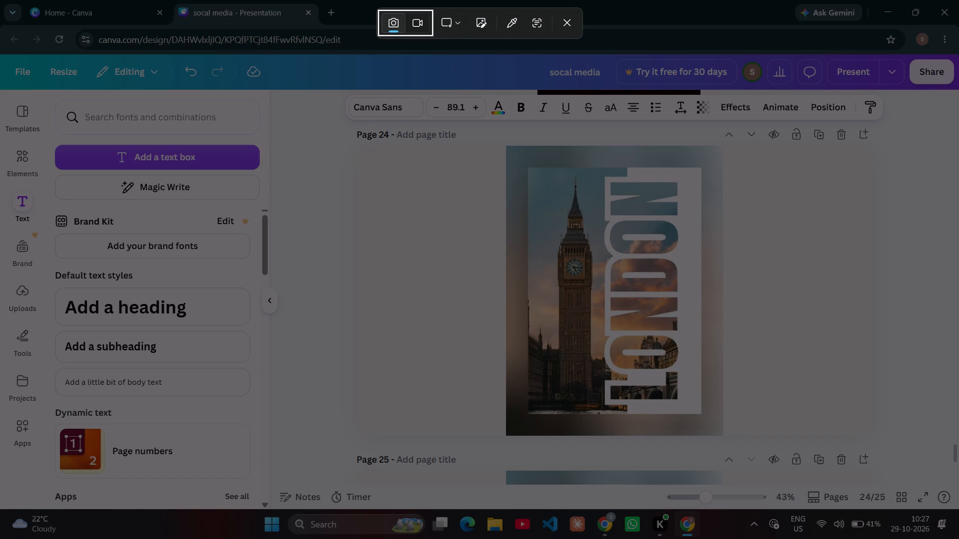
left_click_drag(592, 160, 700, 423)
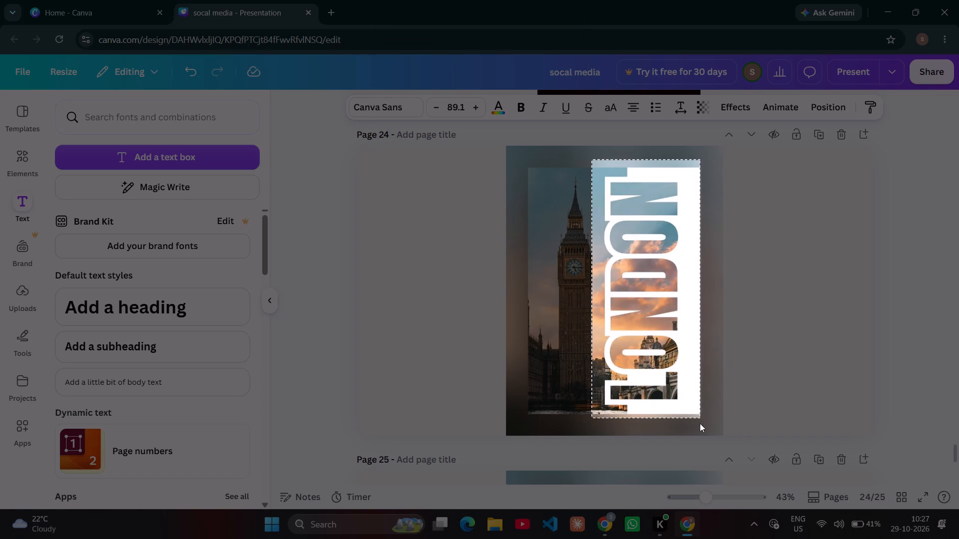
left_click_drag(700, 423, 718, 439)
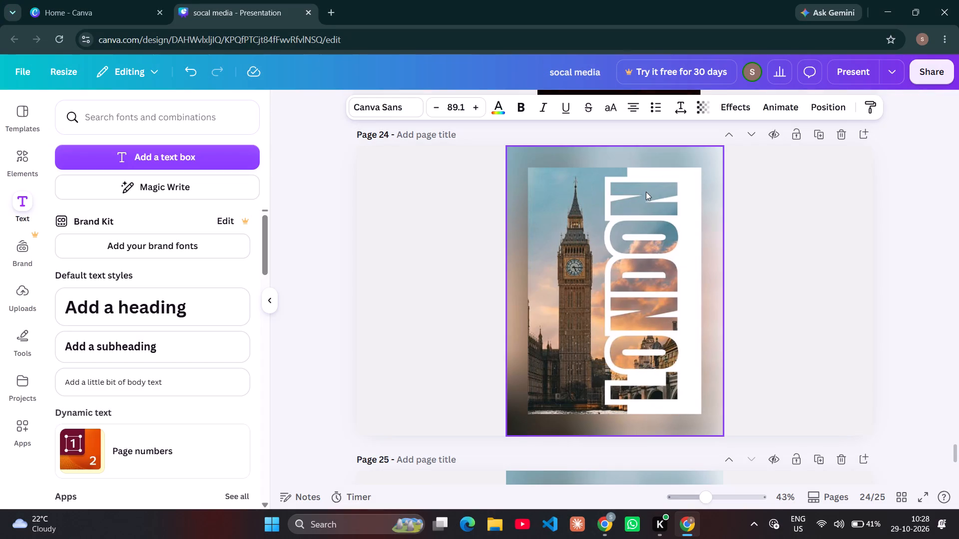
In a new browser tab, search Google with the captured lettering image and the question "yahh wala fornt kase late h".
left_click(332, 5)
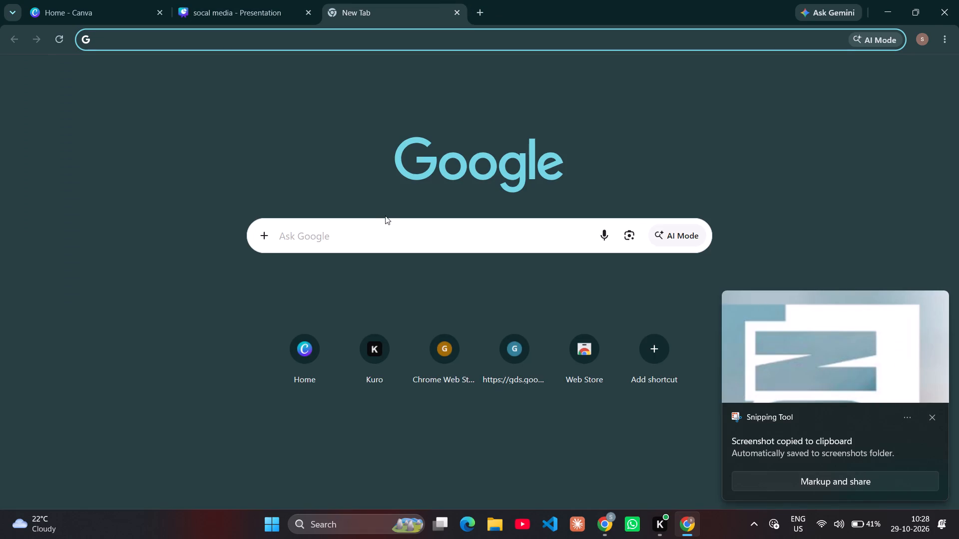
left_click(389, 224)
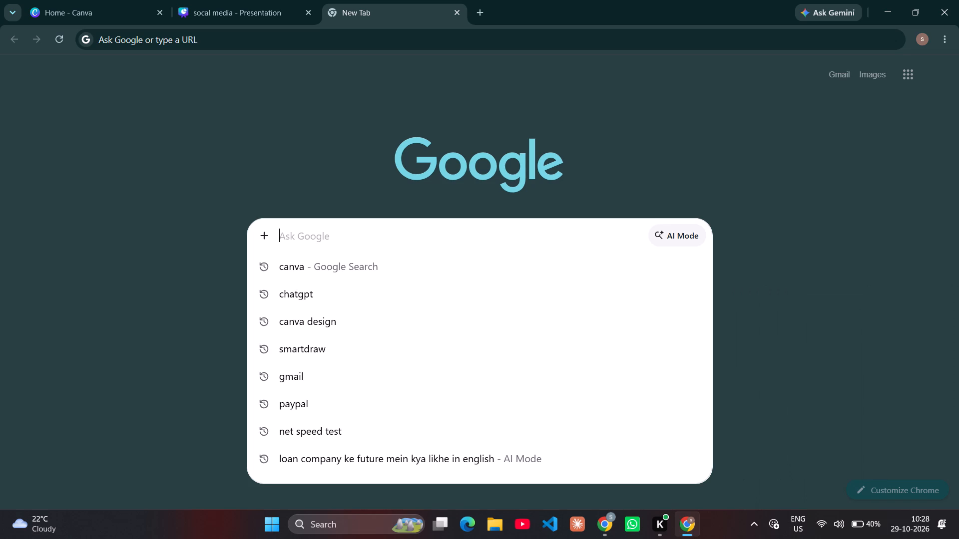
key("shift+Insert")
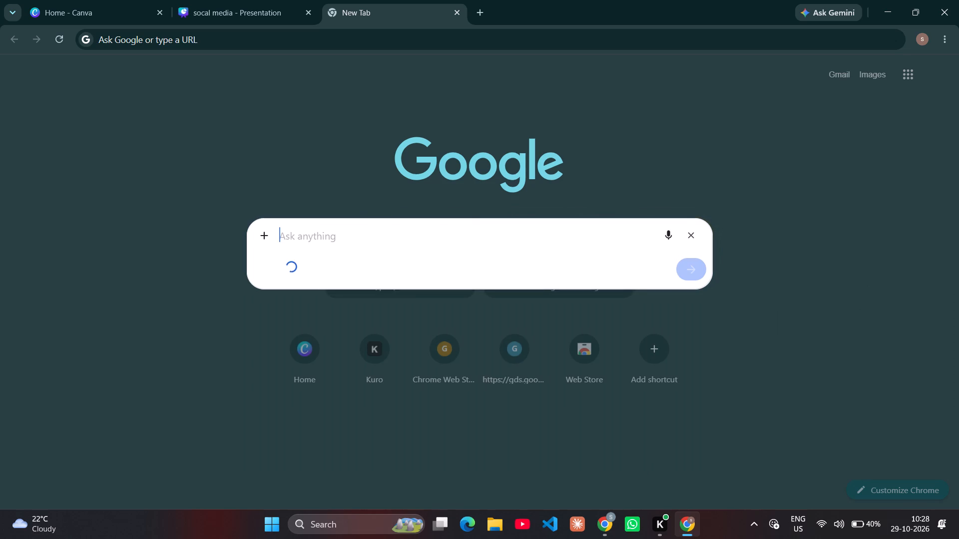
key("y")
key("a")
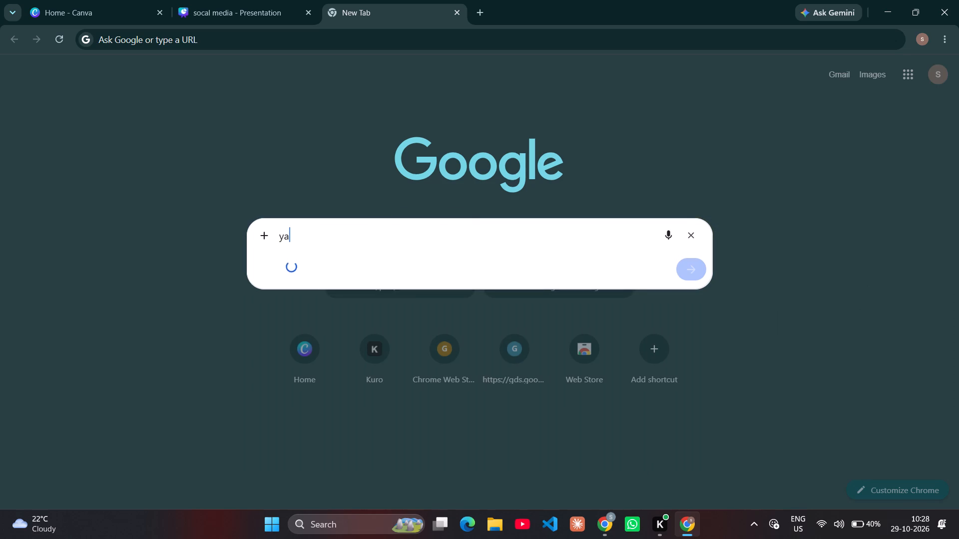
type("hh")
key("space")
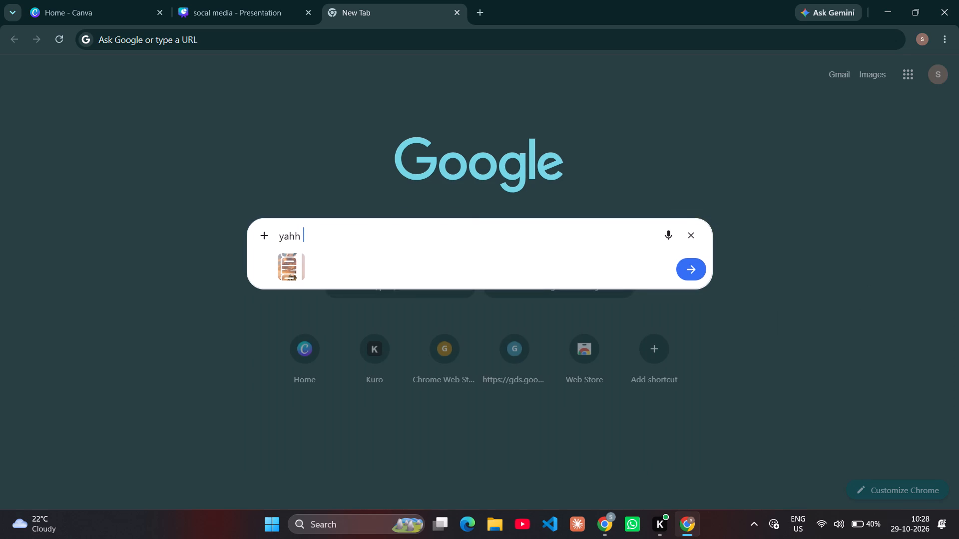
type("wa")
key("l")
type("a")
key("space")
key("f")
key("o")
key("r")
key("n")
type("t")
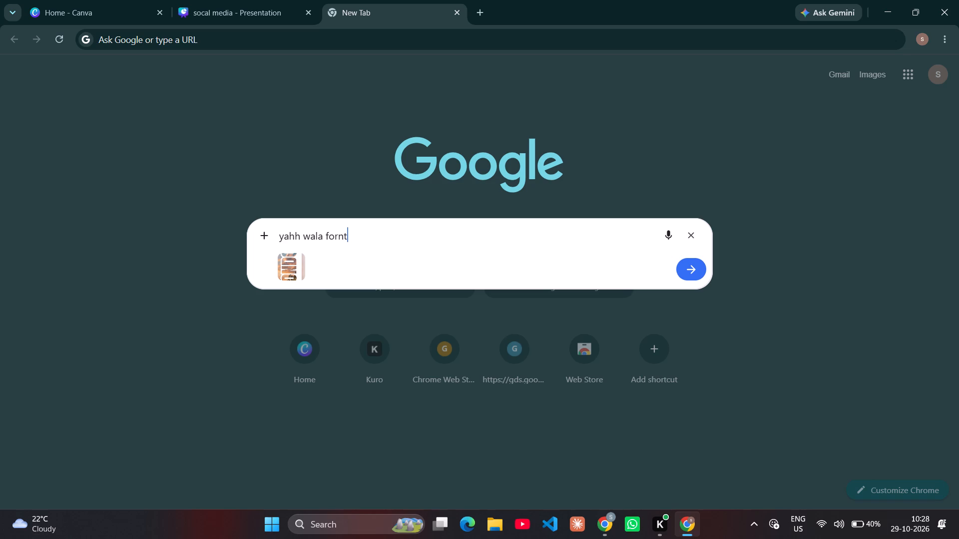
key("space")
key("k")
type("ase")
key("space")
key("l")
key("a")
key("t")
type("e h")
key("Return")
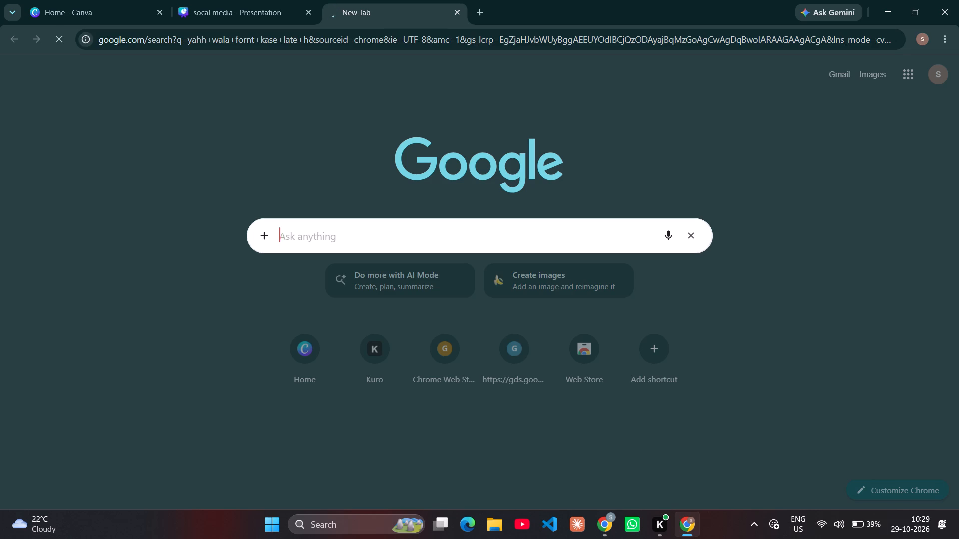
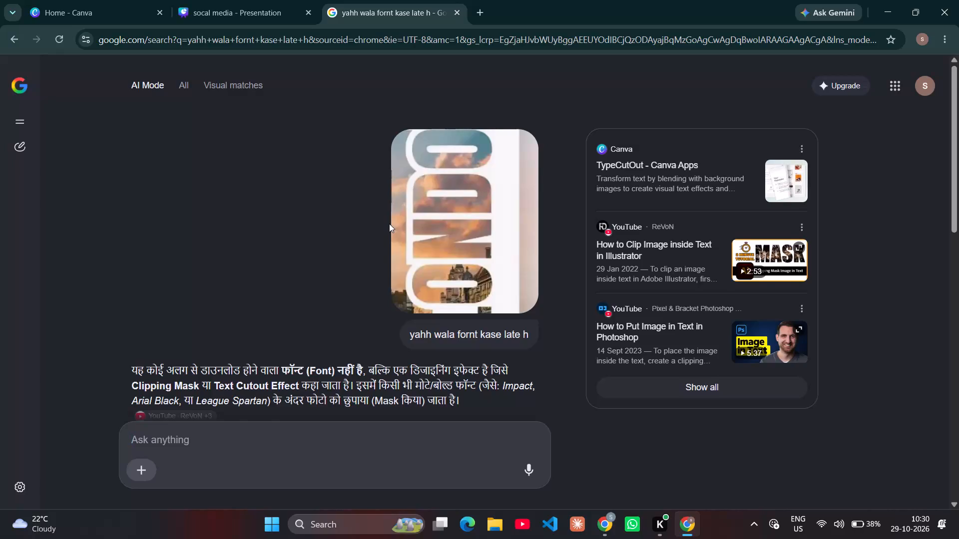
Read the AI answer's Canva and Photoshop methods for making cut-out text, checking them against page 24's LONDON lettering.
scroll(389, 224, "down", 1)
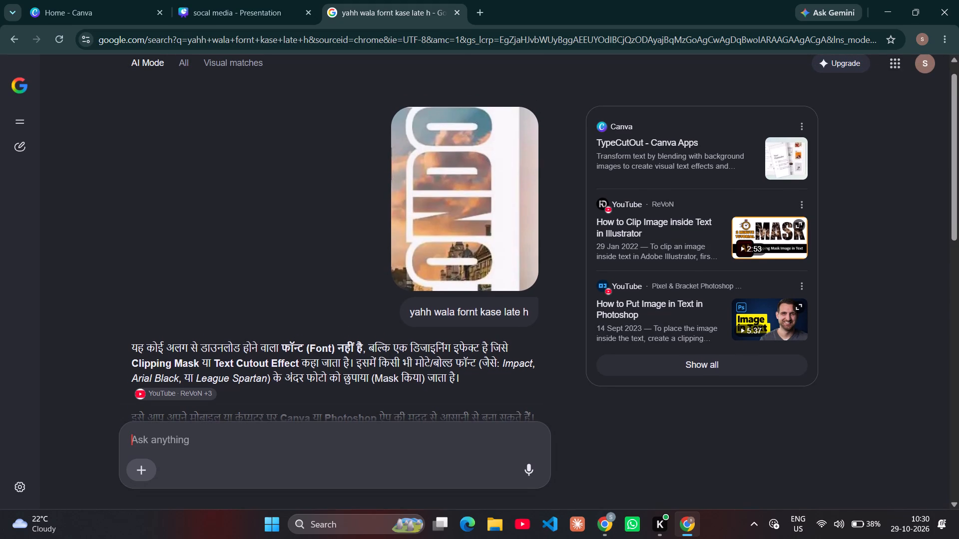
scroll(323, 347, "down", 2)
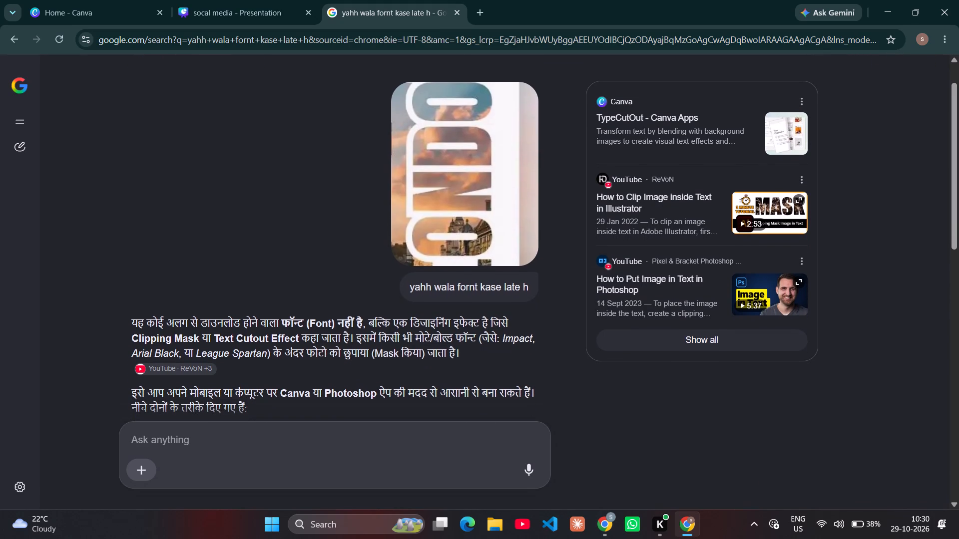
scroll(323, 347, "down", 1)
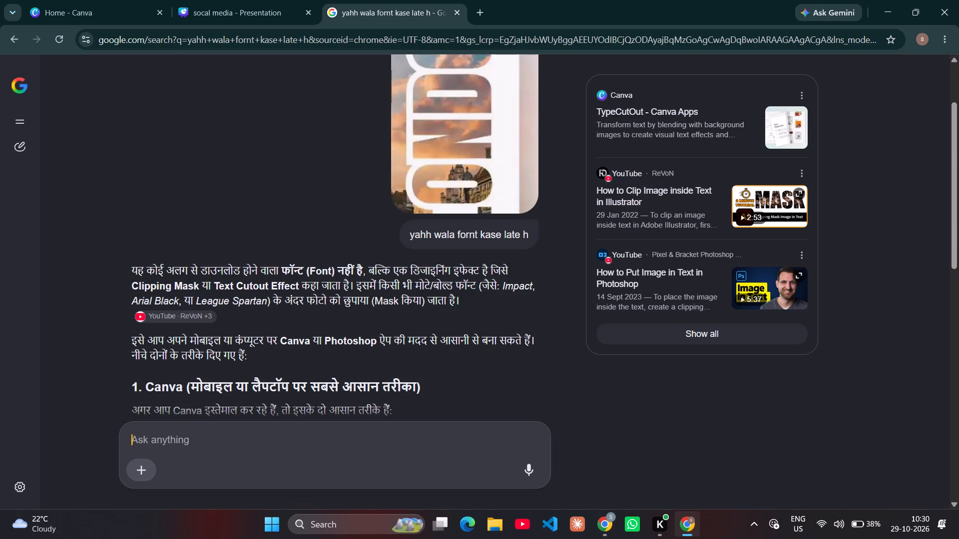
scroll(510, 261, "down", 2)
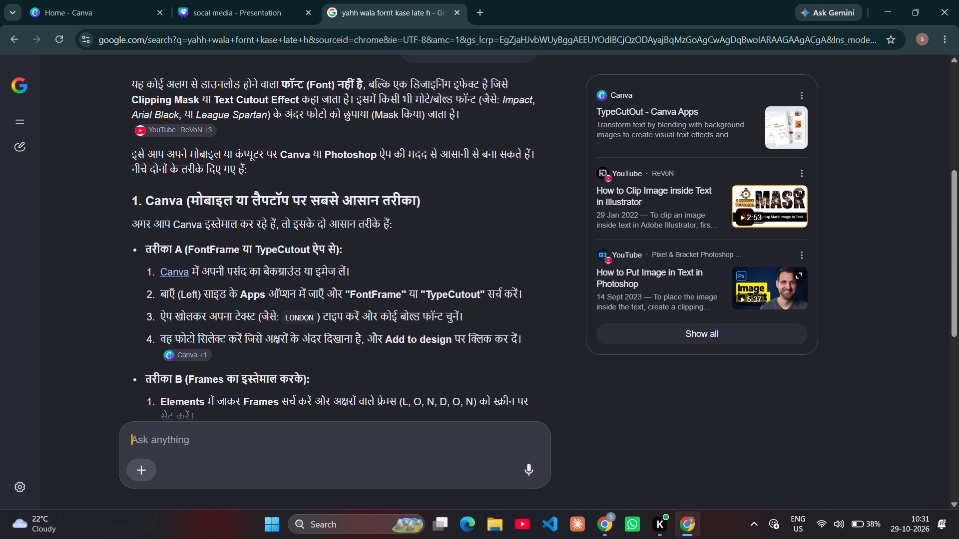
scroll(236, 307, "down", 5)
scroll(236, 307, "right", 1)
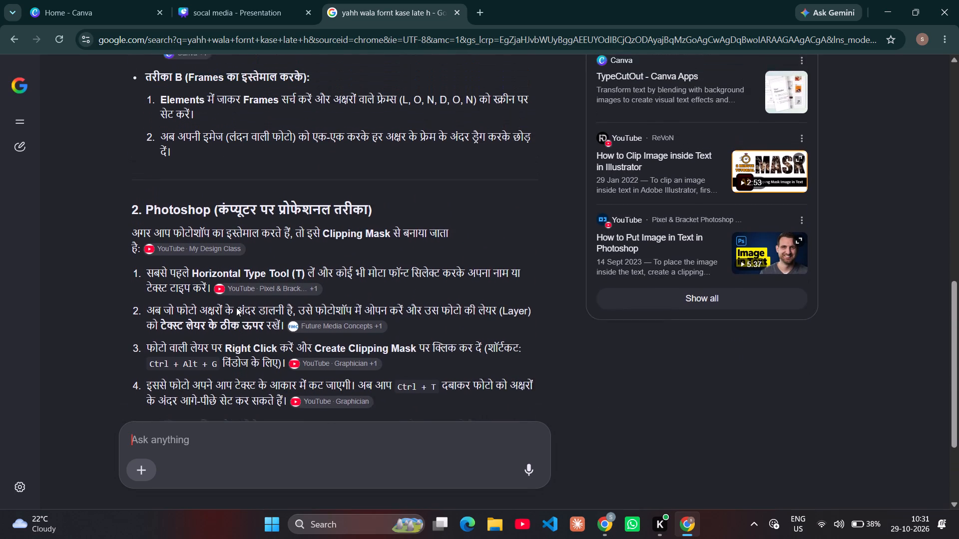
scroll(236, 307, "right", 1)
scroll(236, 307, "up", 1)
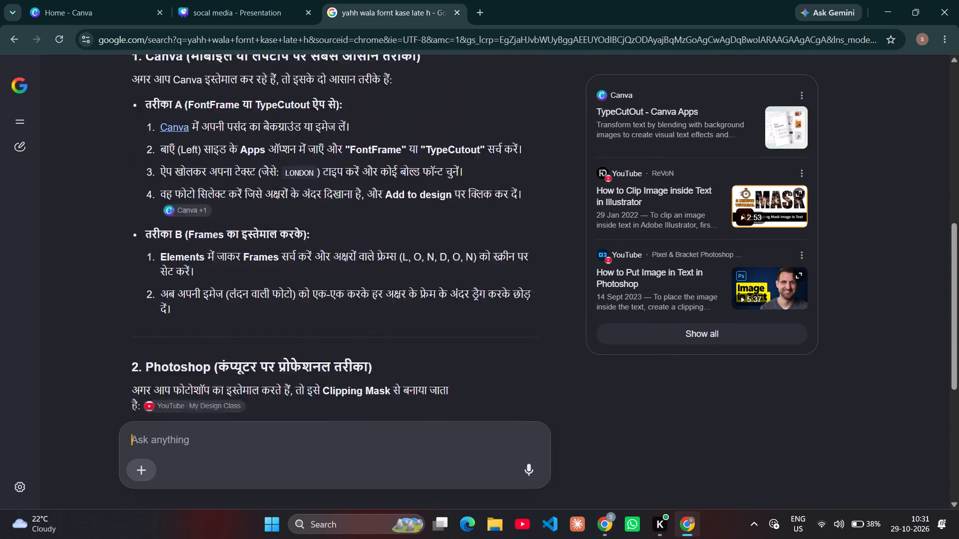
scroll(236, 307, "up", 1)
left_click_drag(239, 324, 255, 214)
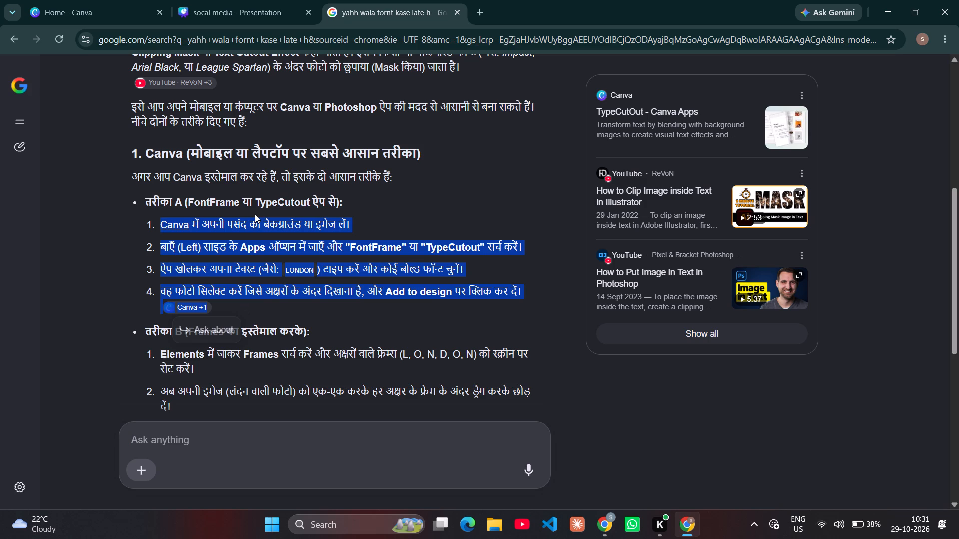
left_click(406, 340)
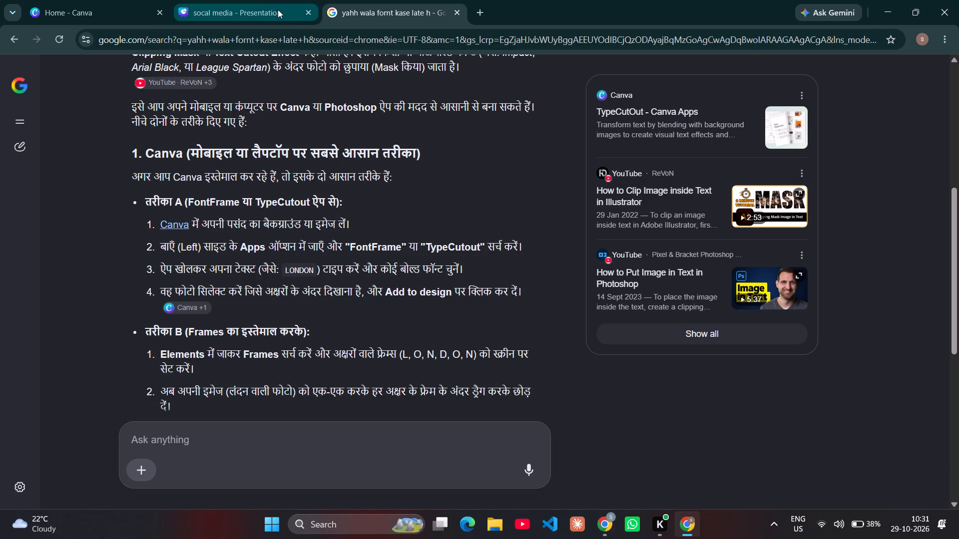
left_click(260, 8)
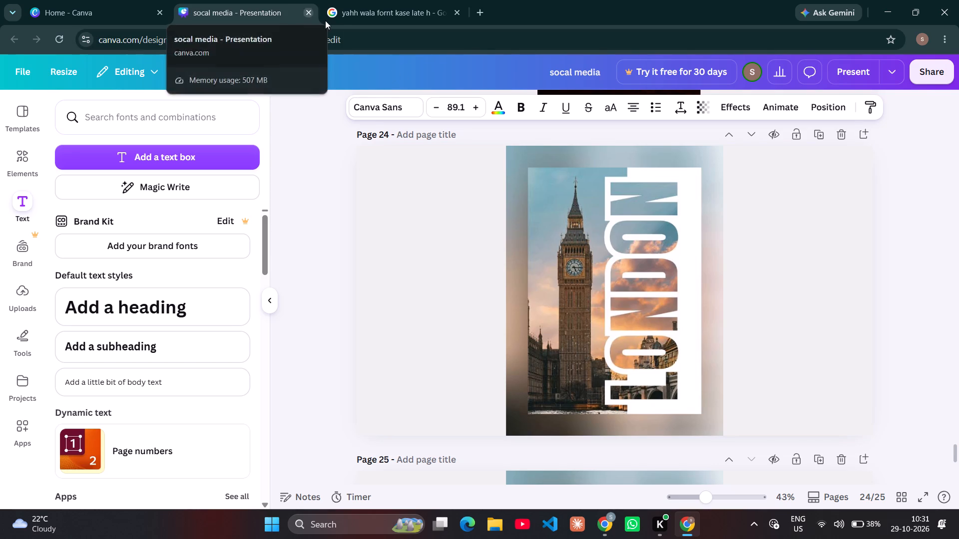
left_click(385, 18)
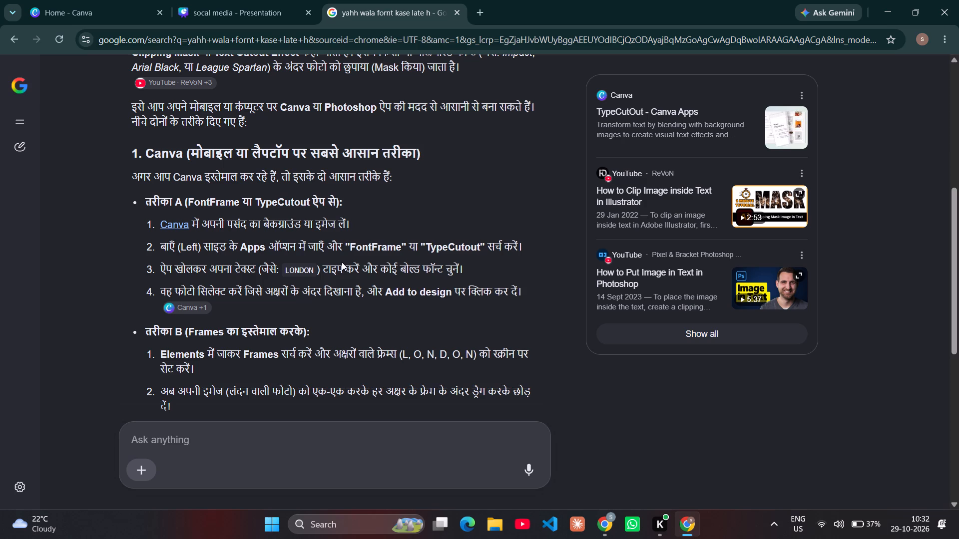
Copy the app name TypeCutout from the AI answer, search Canva's apps for it, and clear the search.
left_click(285, 2)
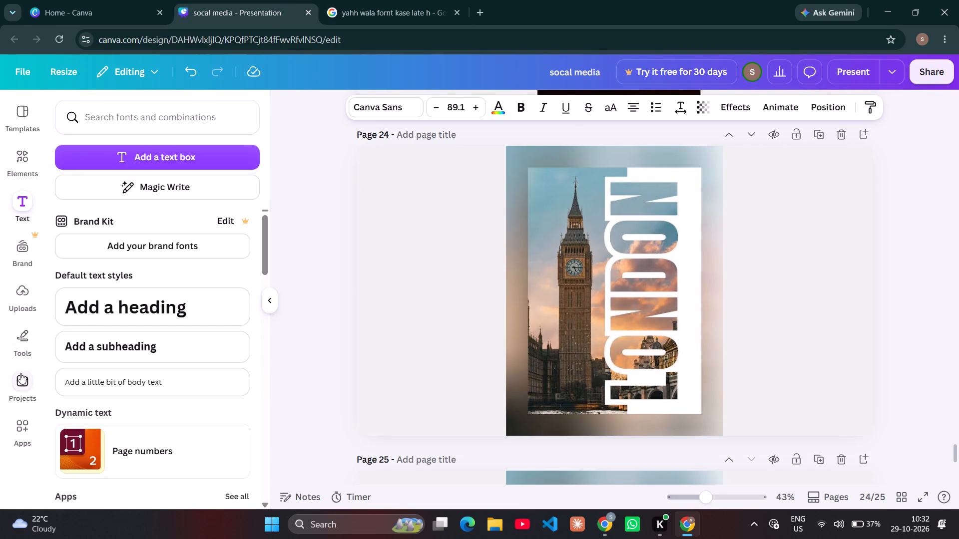
left_click(16, 425)
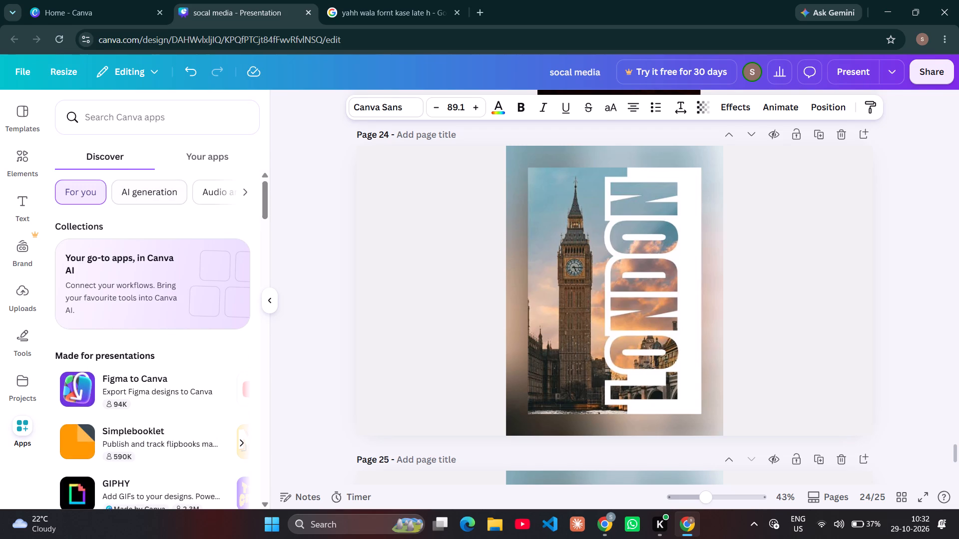
scroll(116, 309, "right", 1)
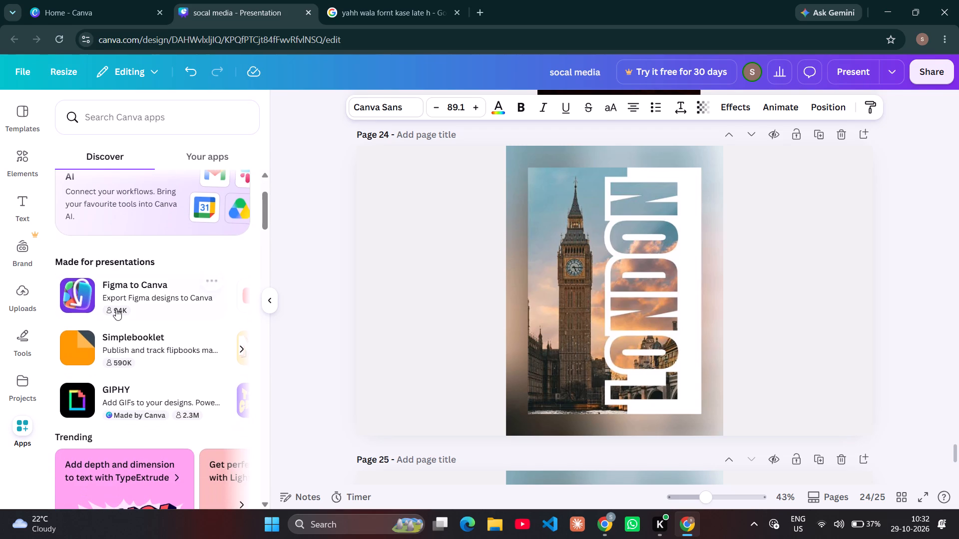
scroll(116, 309, "right", 2)
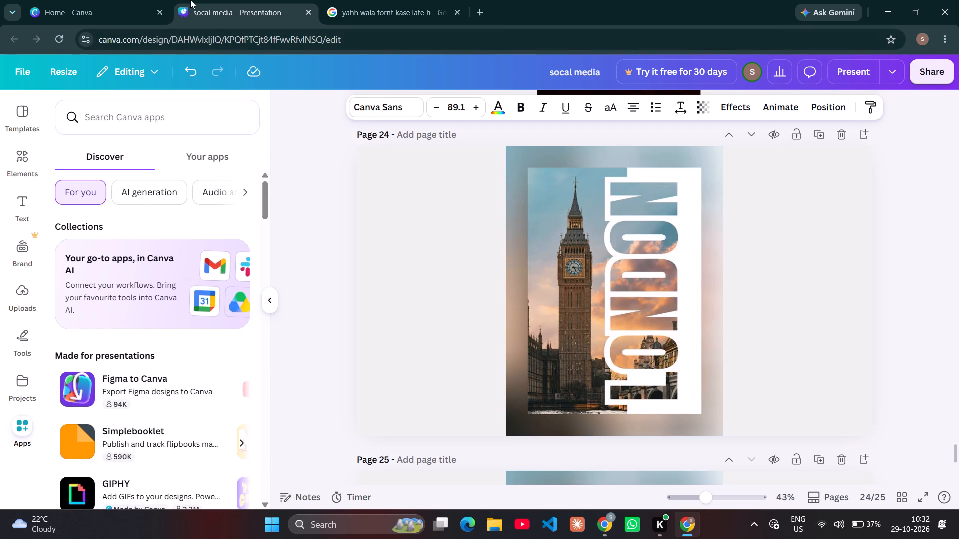
left_click(367, 16)
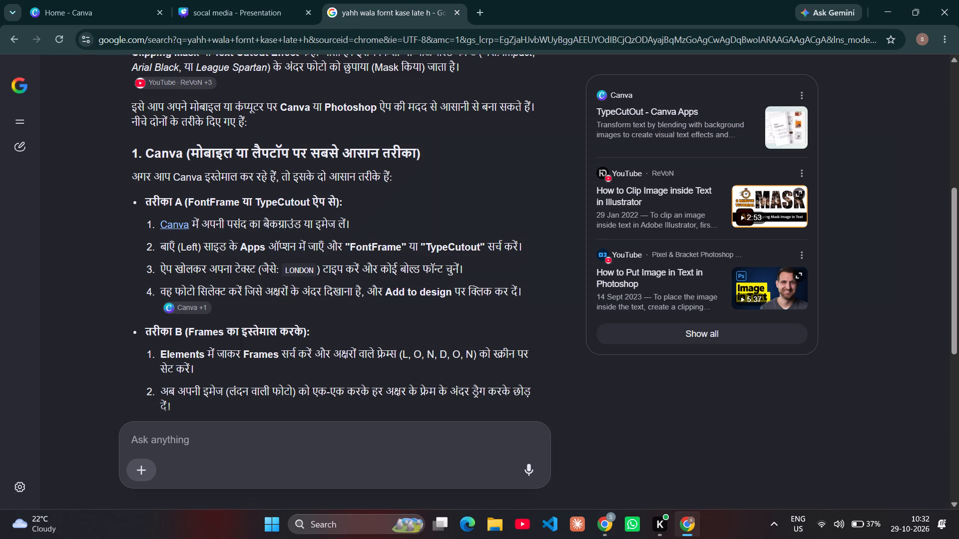
left_click_drag(256, 202, 305, 206)
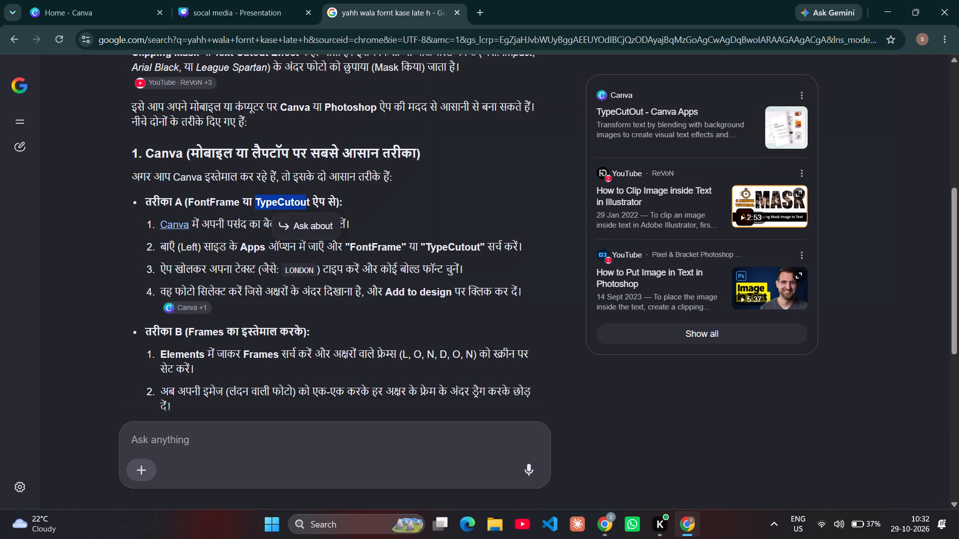
left_click_drag(305, 206, 309, 207)
left_click_drag(309, 207, 310, 207)
key("ctrl+c")
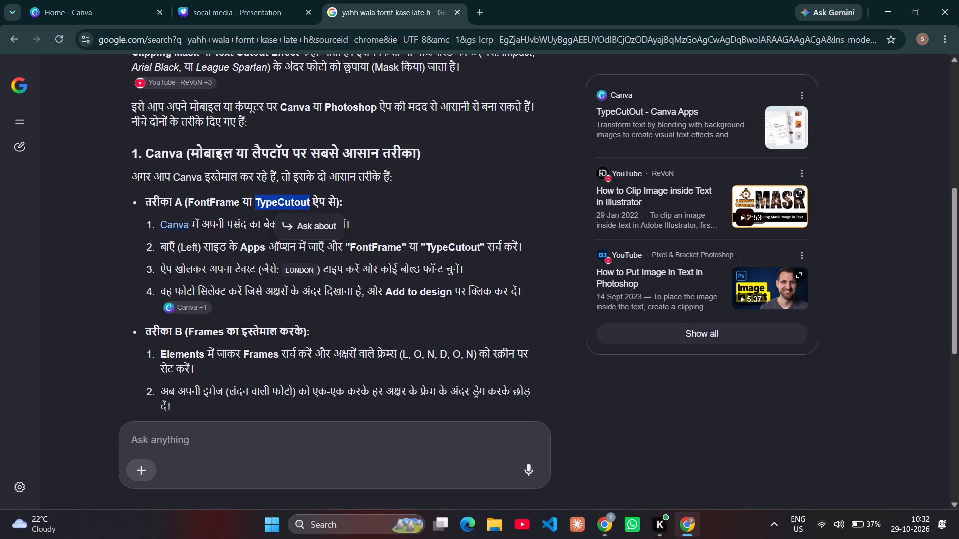
left_click(242, 0)
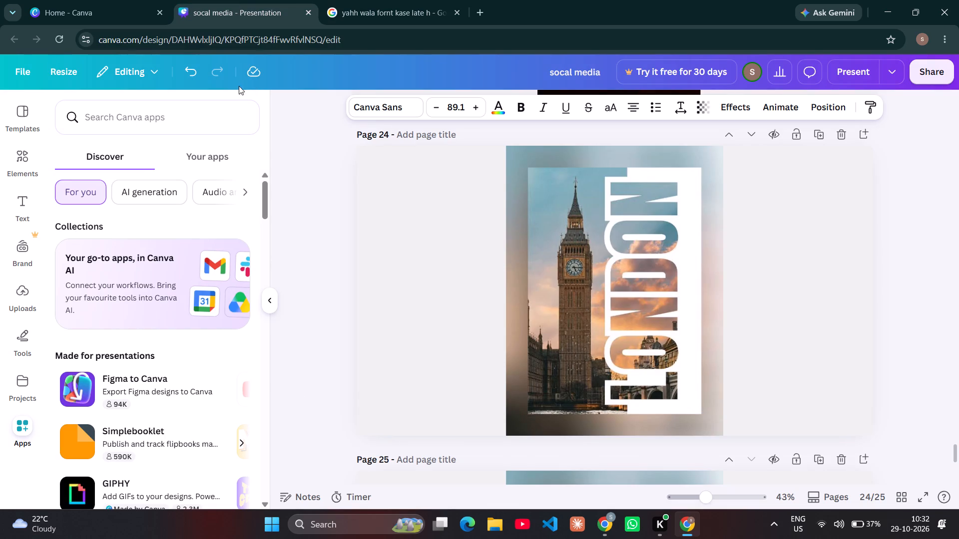
left_click(211, 113)
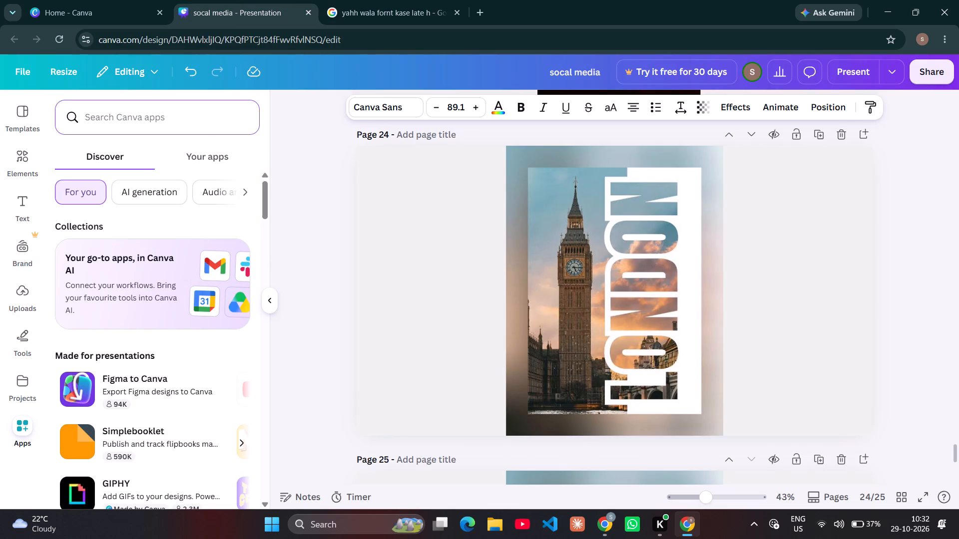
key("ctrl+v")
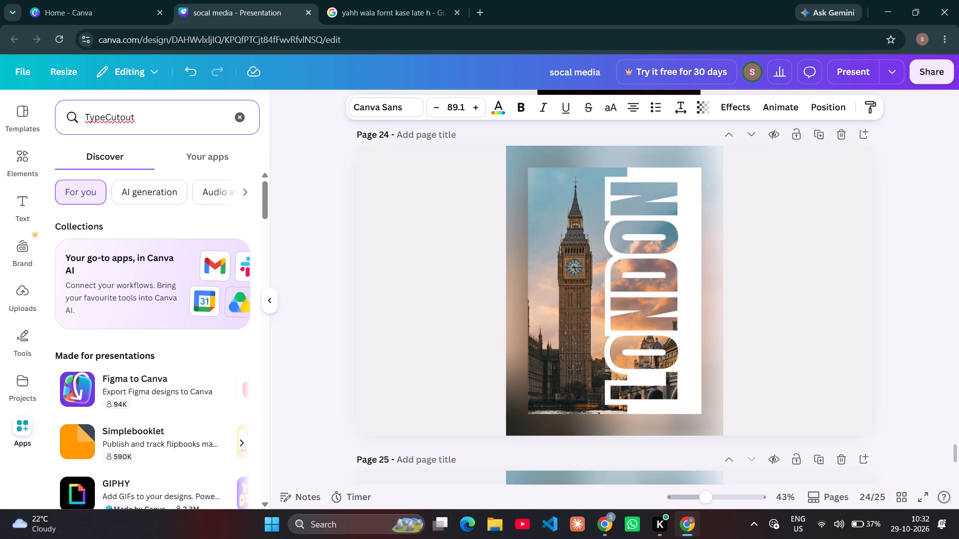
key("Return")
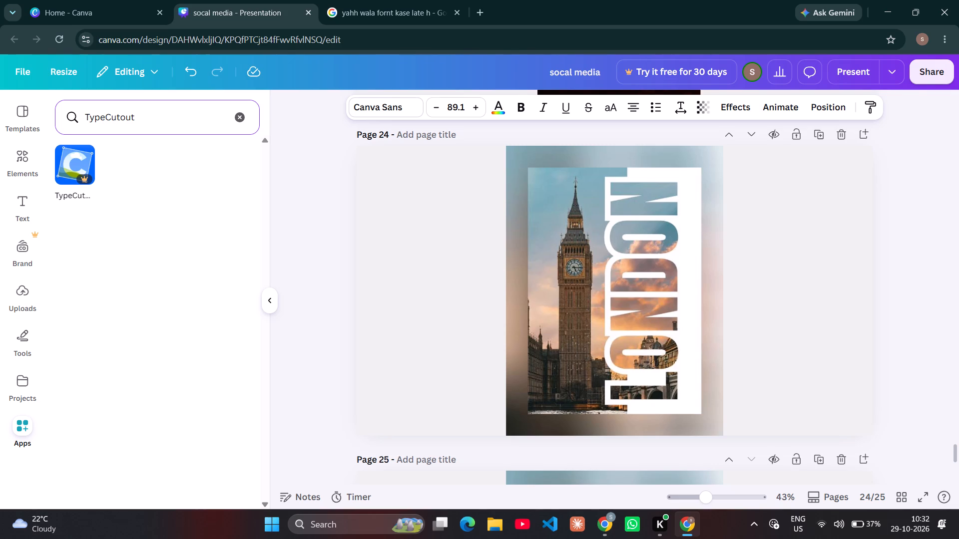
left_click(239, 110)
Rotate the LONDON text on page 25 to -90° so it reads vertically.
scroll(409, 301, "down", 6)
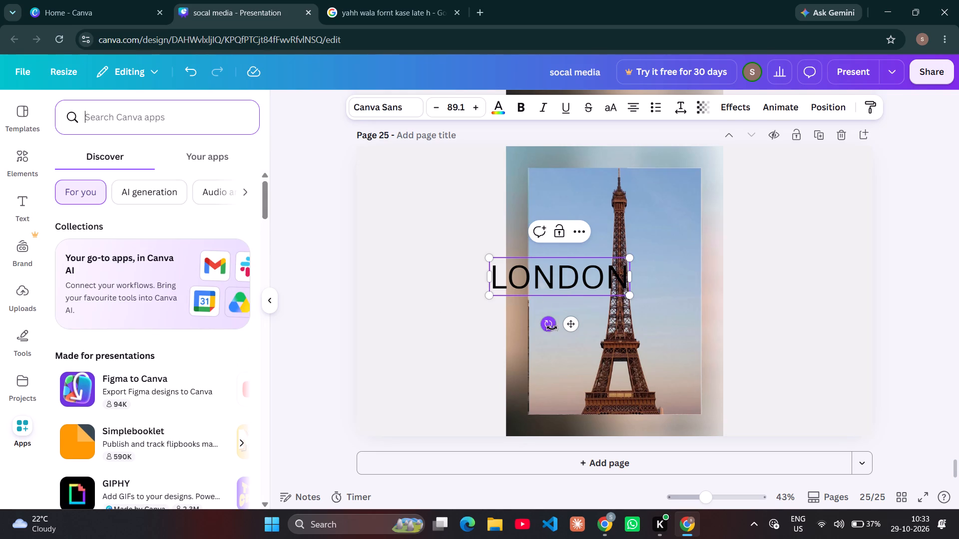
left_click_drag(550, 327, 681, 315)
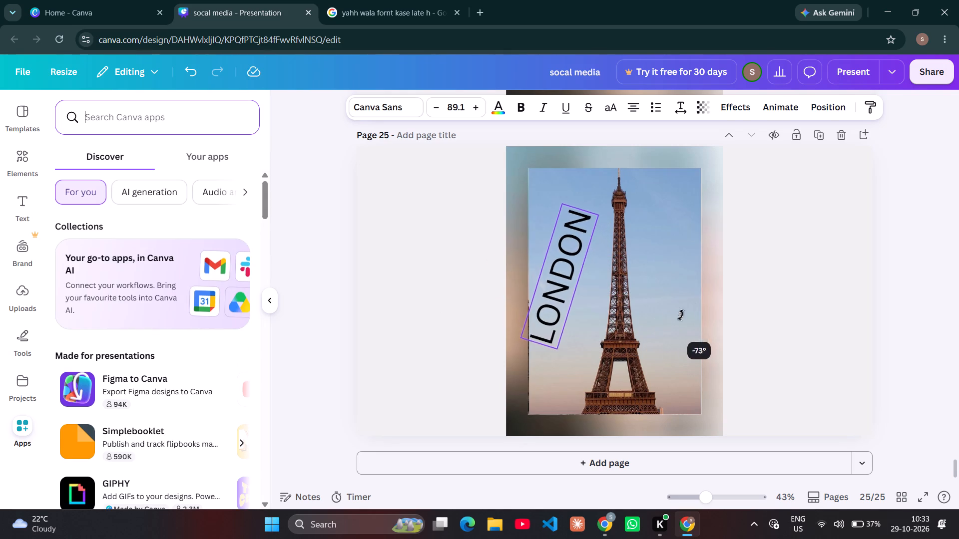
left_click_drag(681, 315, 739, 289)
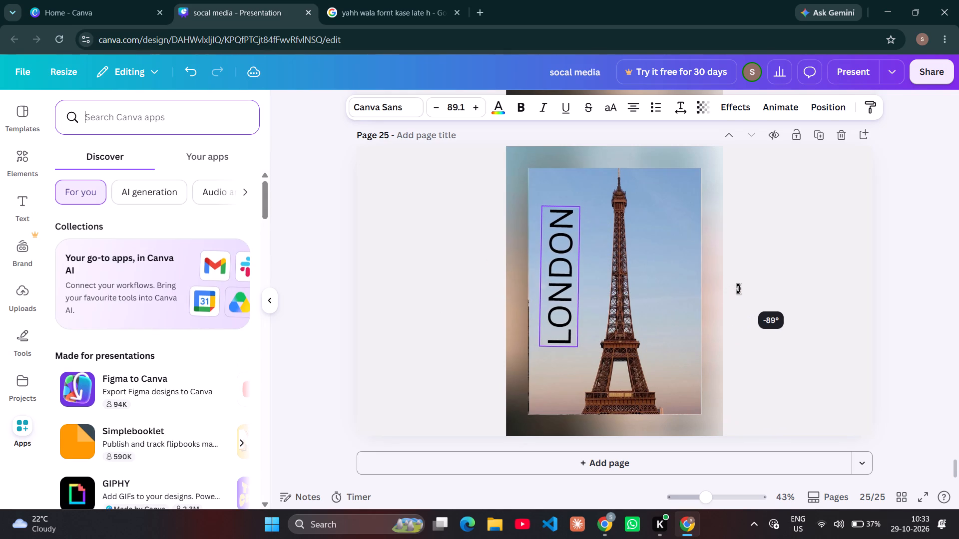
left_click_drag(739, 289, 736, 288)
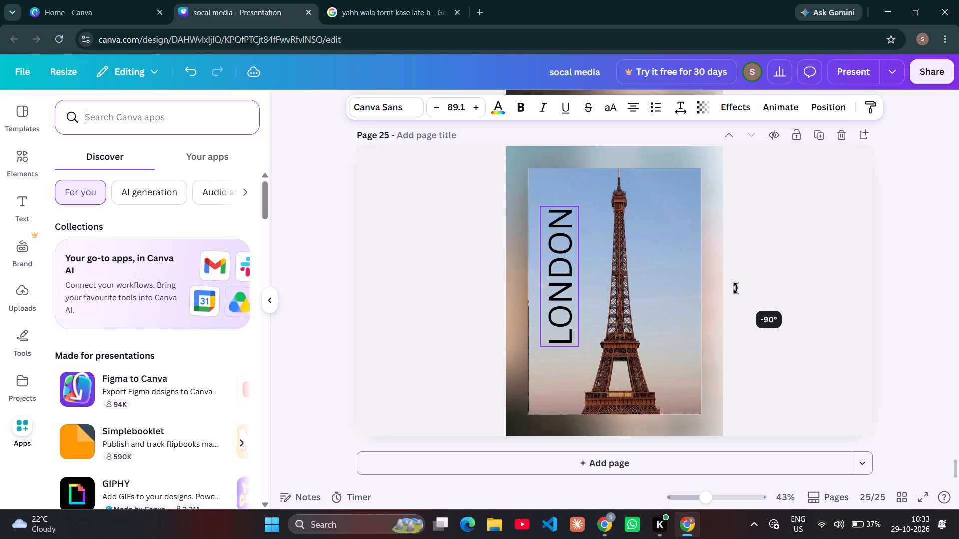
left_click_drag(736, 288, 735, 288)
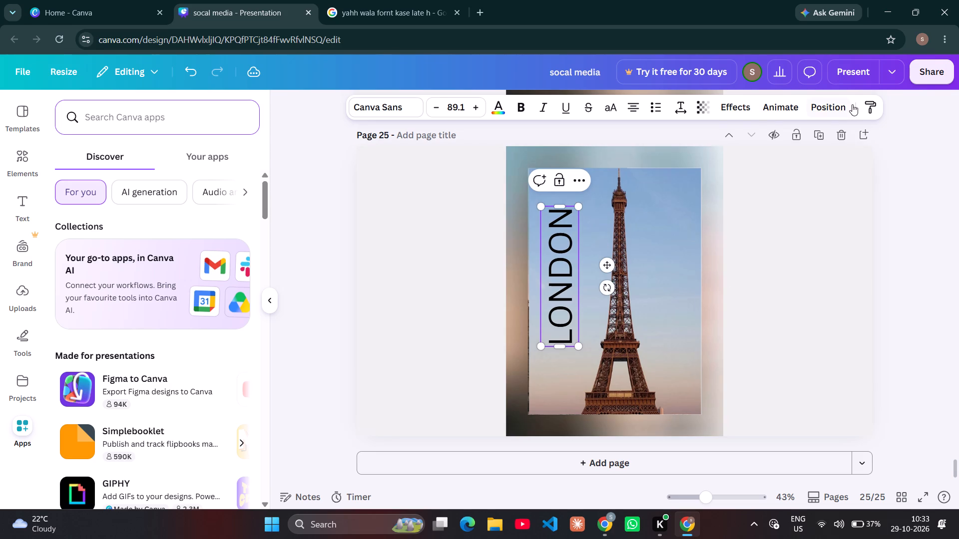
Browse the text effects for the vertical LONDON text on page 25 and apply the Outline effect.
left_click(793, 106)
left_click(734, 92)
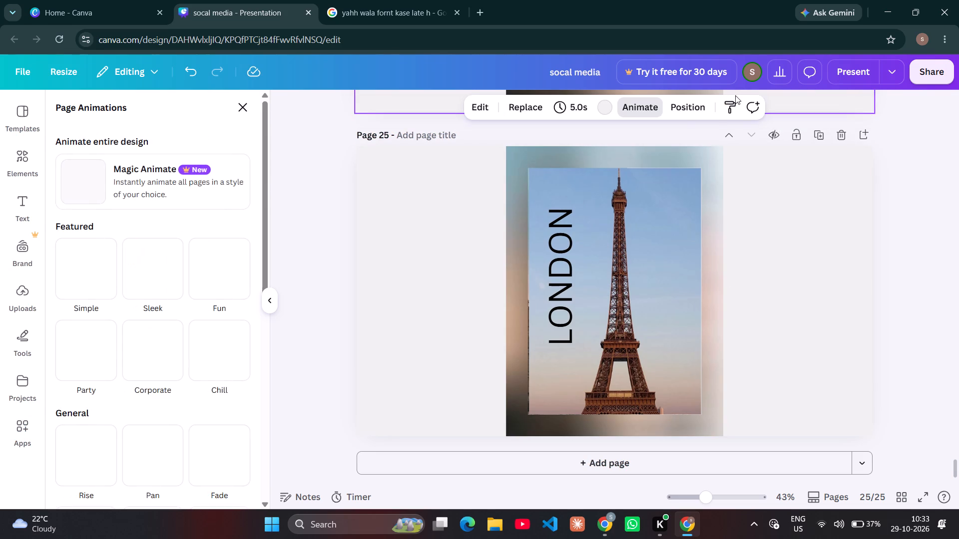
left_click(556, 253)
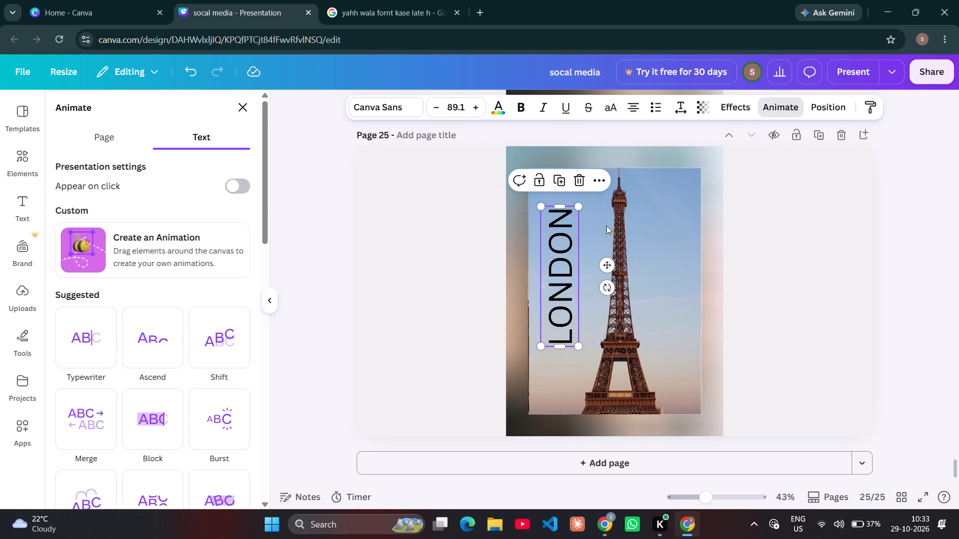
left_click(743, 111)
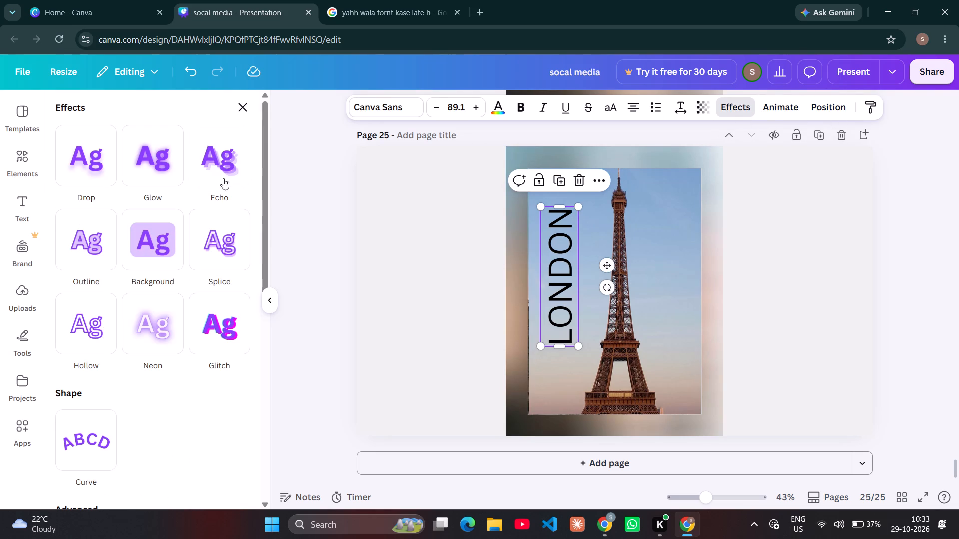
scroll(181, 330, "down", 6)
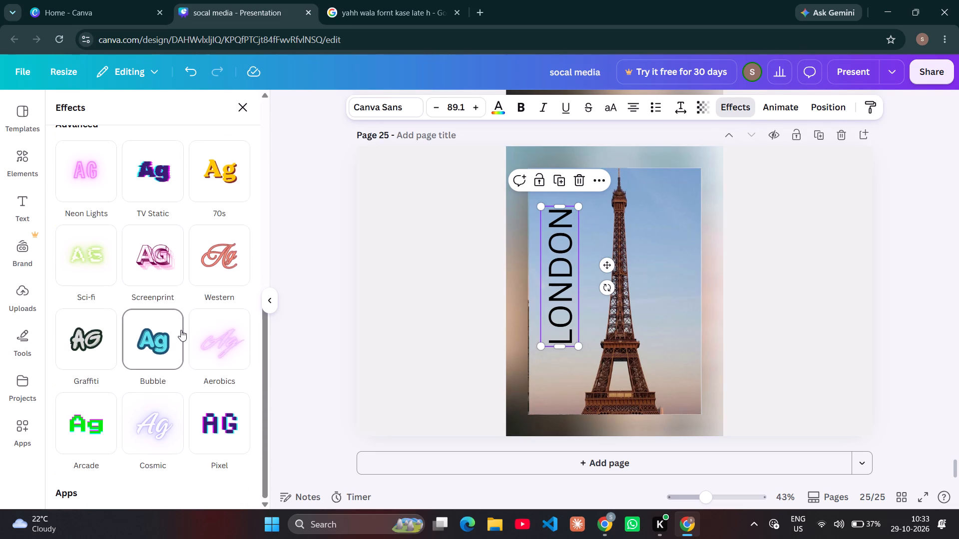
scroll(181, 330, "down", 1)
scroll(181, 330, "up", 8)
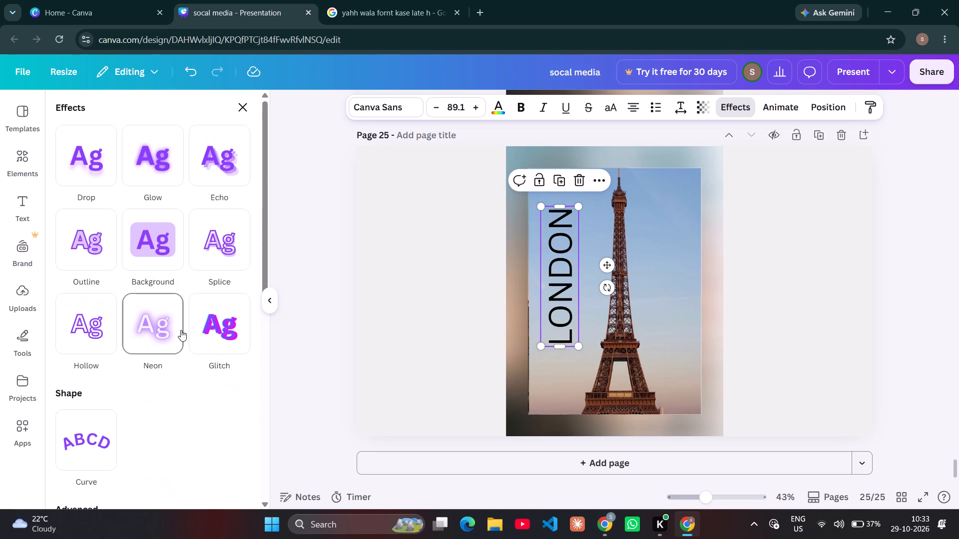
scroll(181, 330, "up", 3)
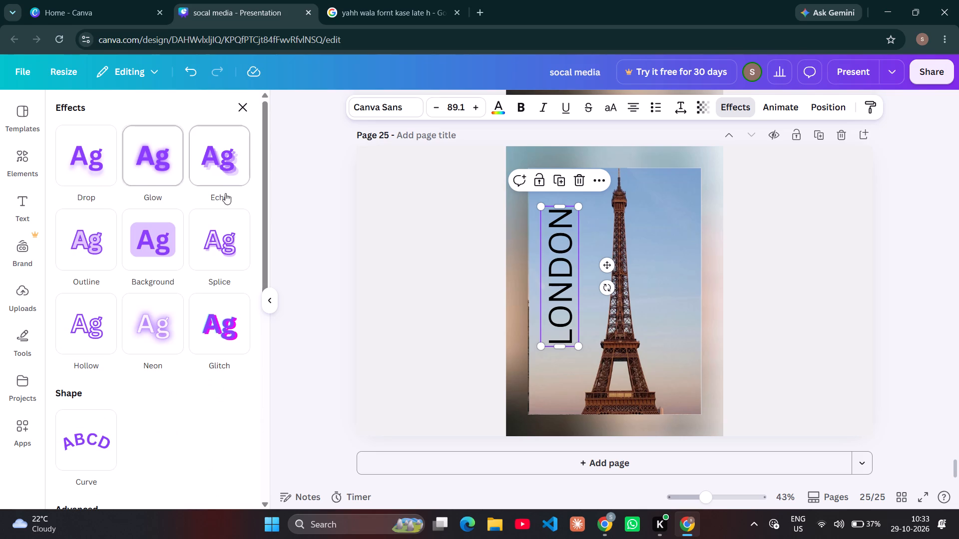
left_click(107, 252)
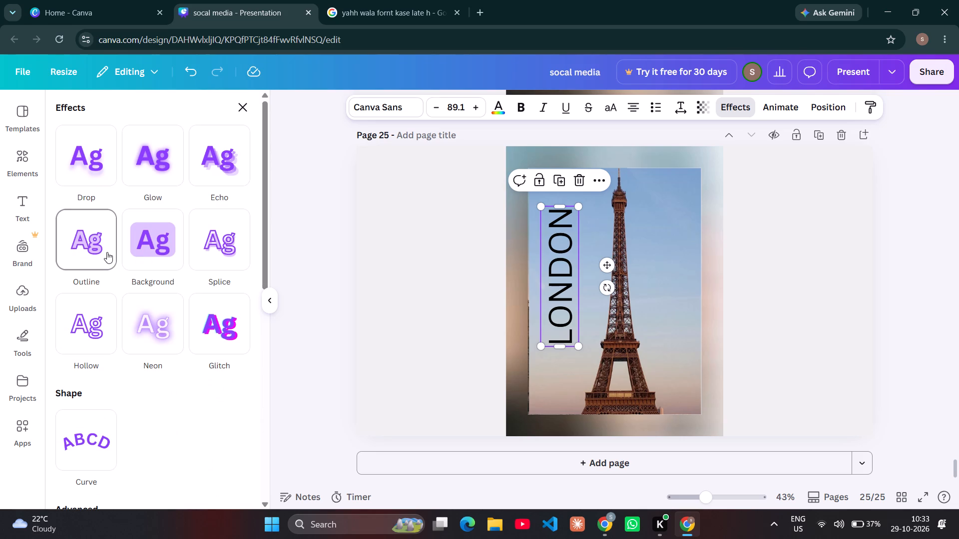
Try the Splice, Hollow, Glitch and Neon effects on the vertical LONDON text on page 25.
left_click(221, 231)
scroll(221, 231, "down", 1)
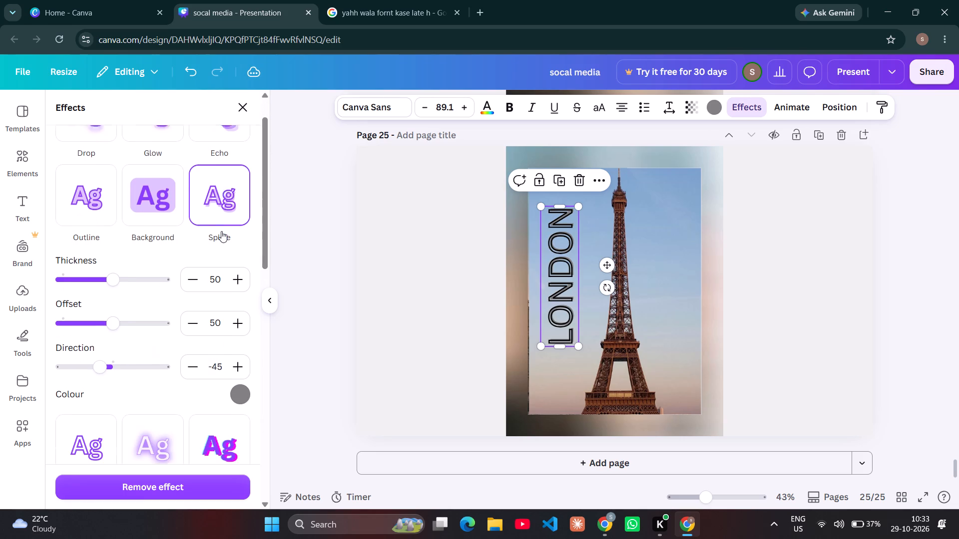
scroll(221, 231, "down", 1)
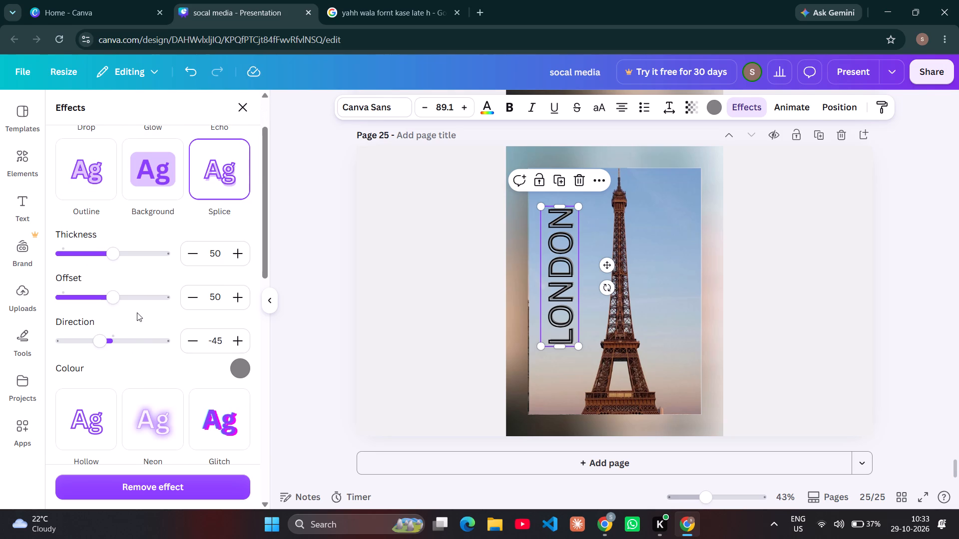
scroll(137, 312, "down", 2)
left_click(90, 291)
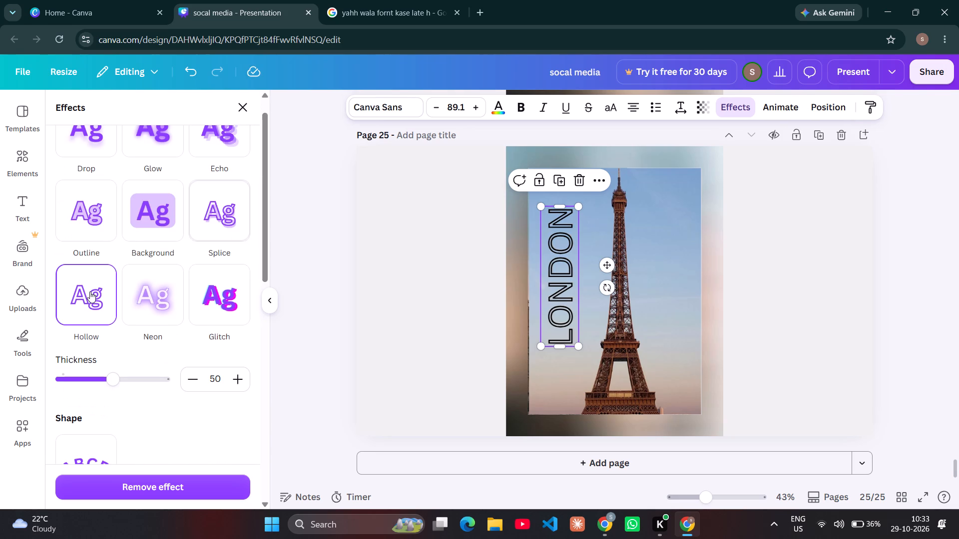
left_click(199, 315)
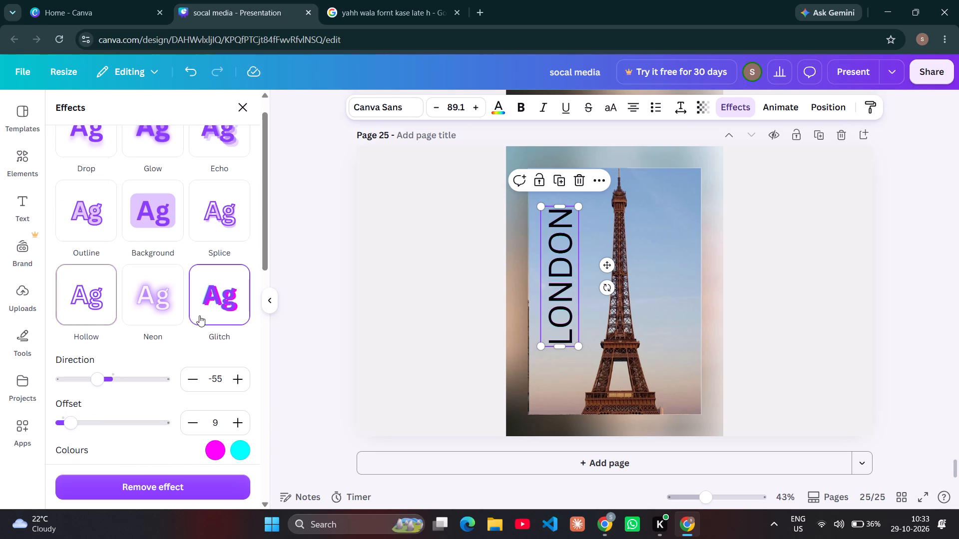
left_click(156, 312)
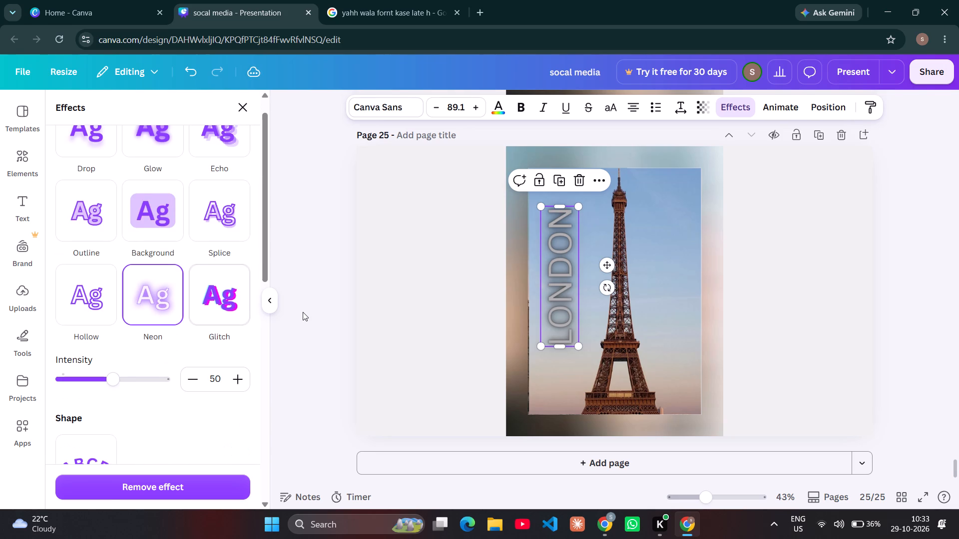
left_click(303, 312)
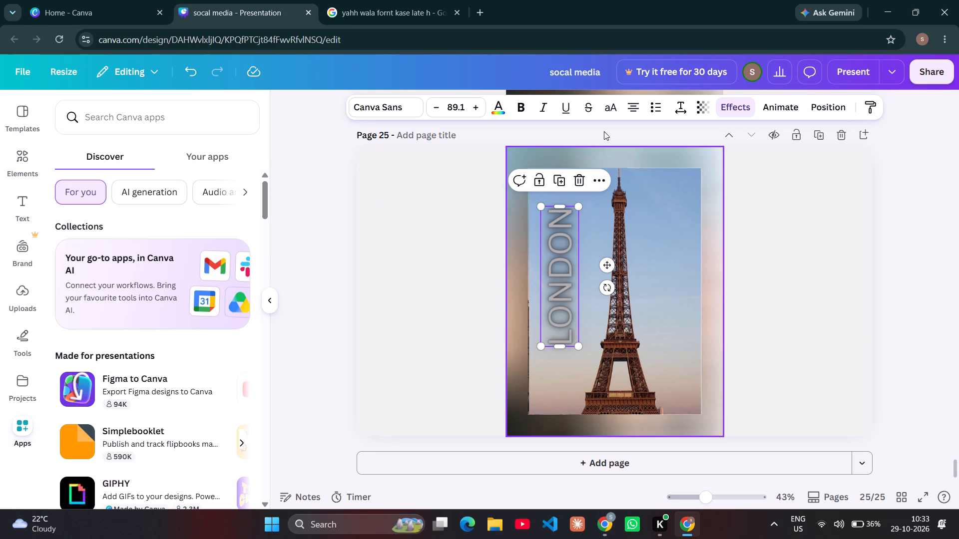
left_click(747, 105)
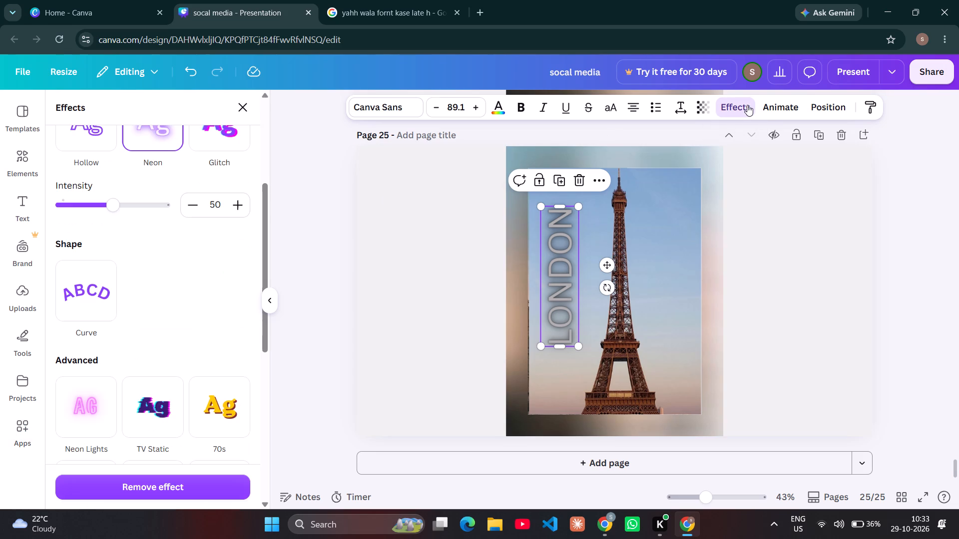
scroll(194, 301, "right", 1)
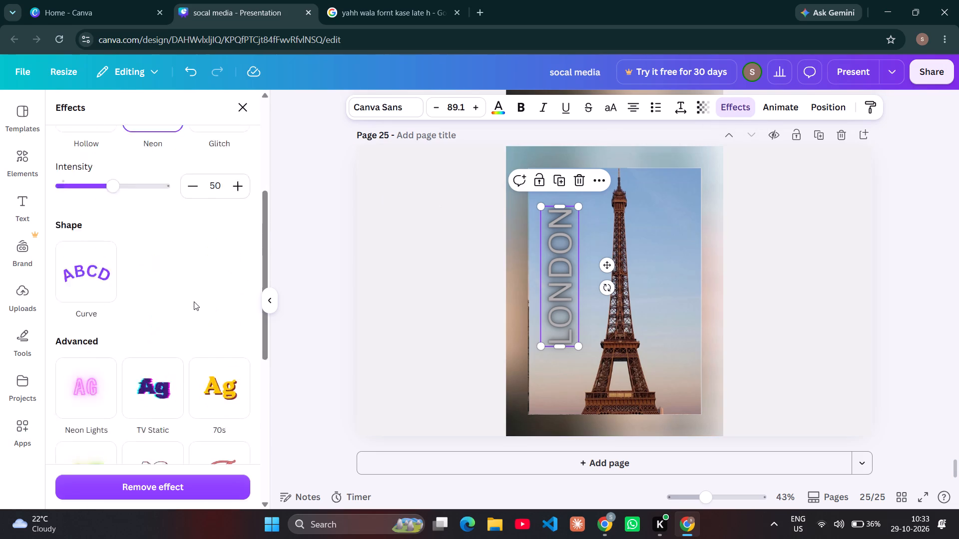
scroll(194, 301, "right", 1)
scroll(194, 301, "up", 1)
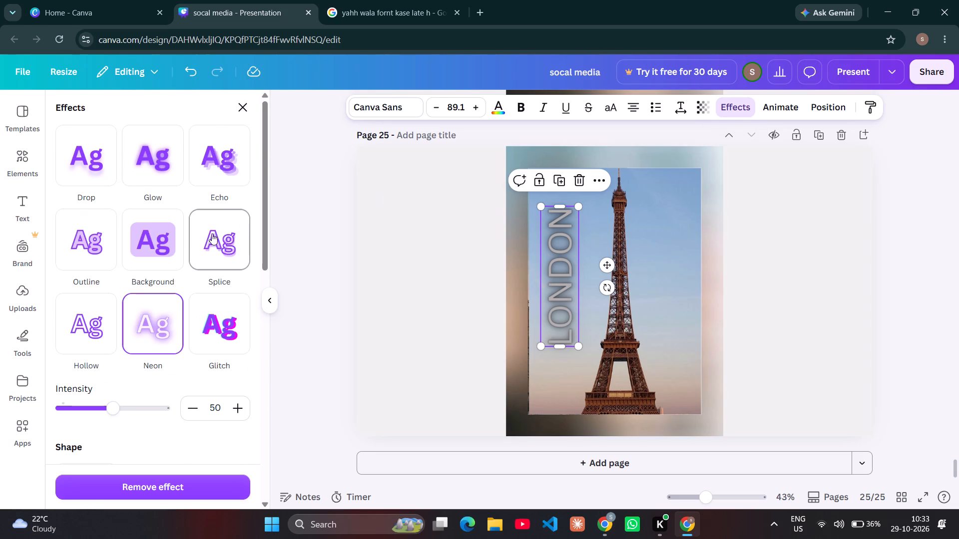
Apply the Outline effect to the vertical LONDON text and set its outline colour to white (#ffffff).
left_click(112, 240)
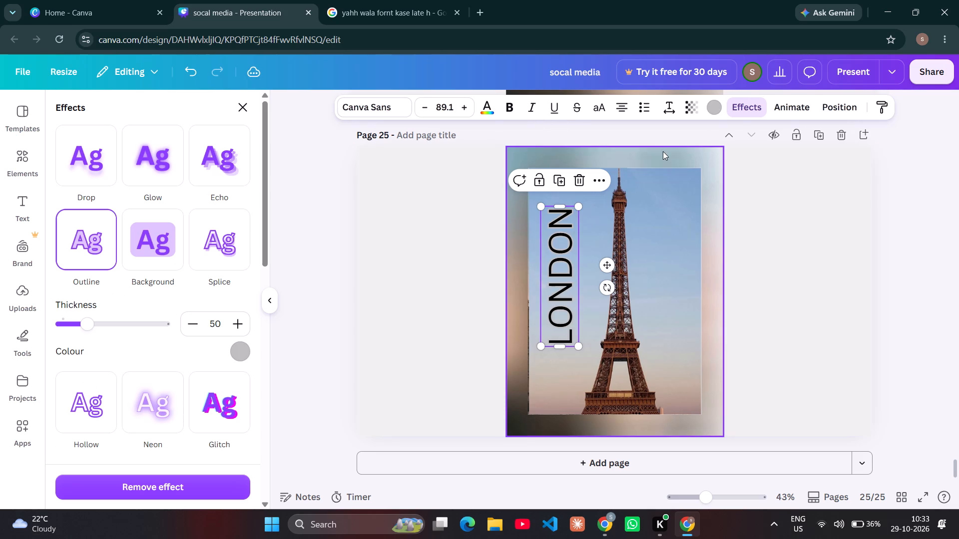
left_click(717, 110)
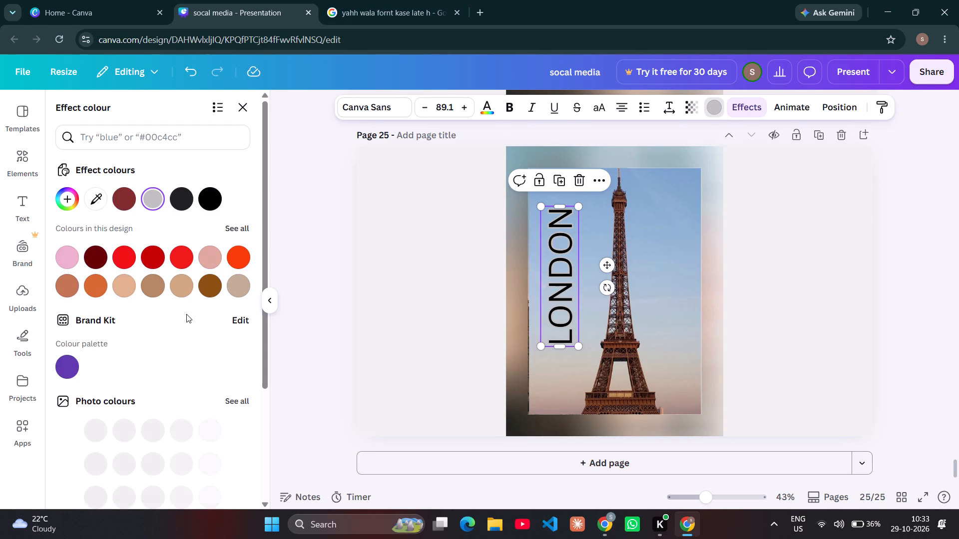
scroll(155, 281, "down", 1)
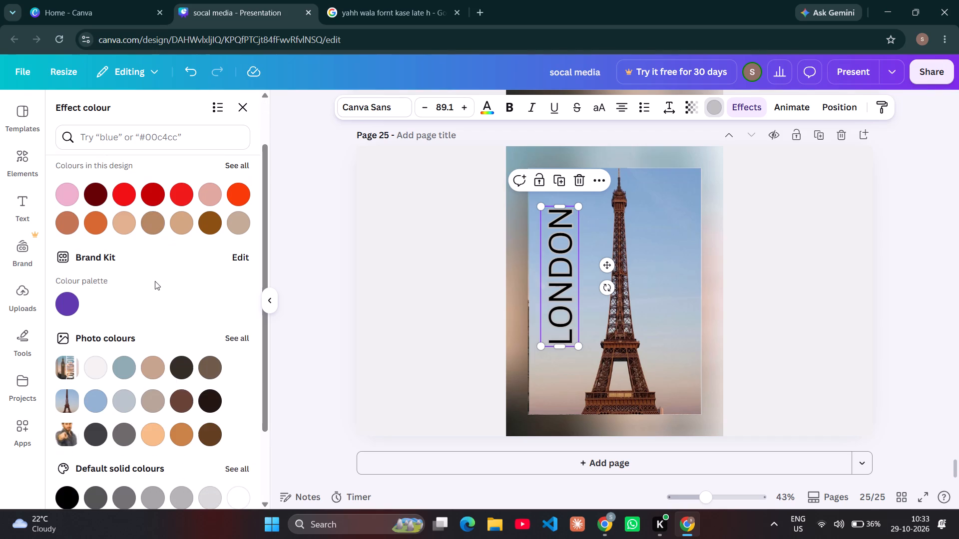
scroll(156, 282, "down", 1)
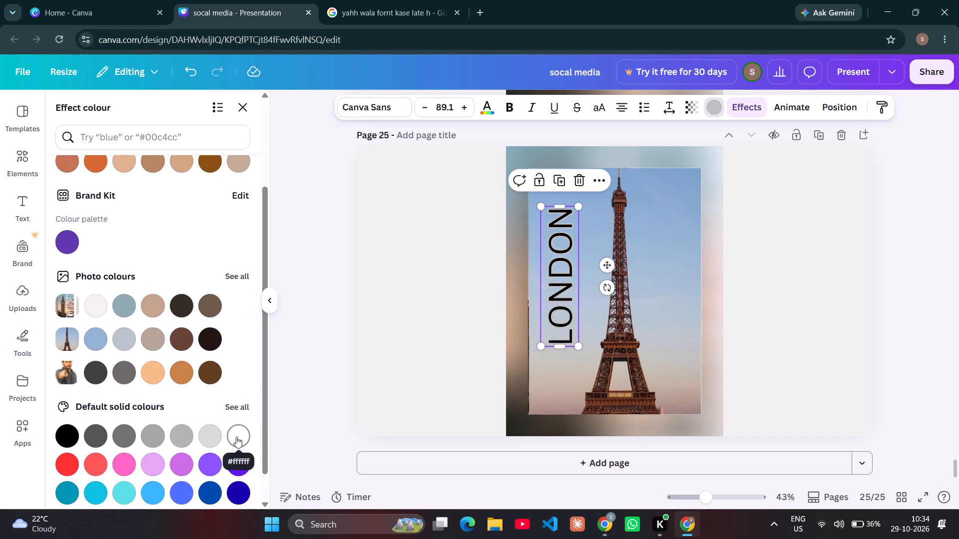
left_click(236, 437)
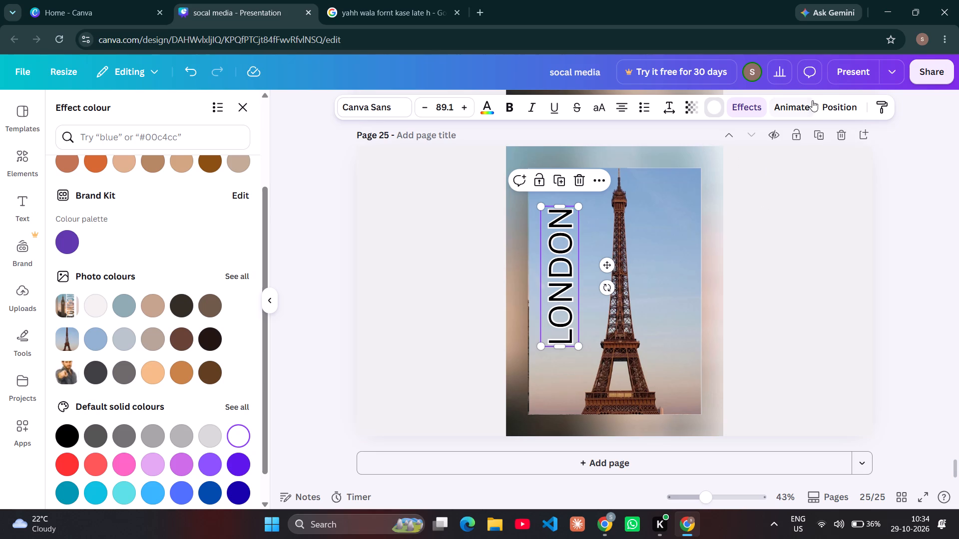
Apply the Hollow effect to page 25's LONDON text, compare it with page 24's lettering, and colour the text white (#ffffff).
left_click(761, 113)
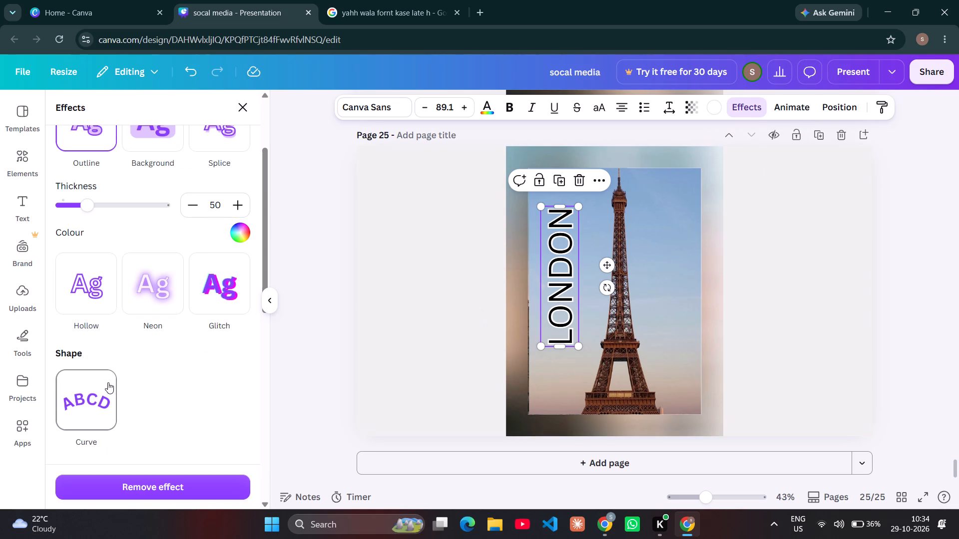
left_click(95, 293)
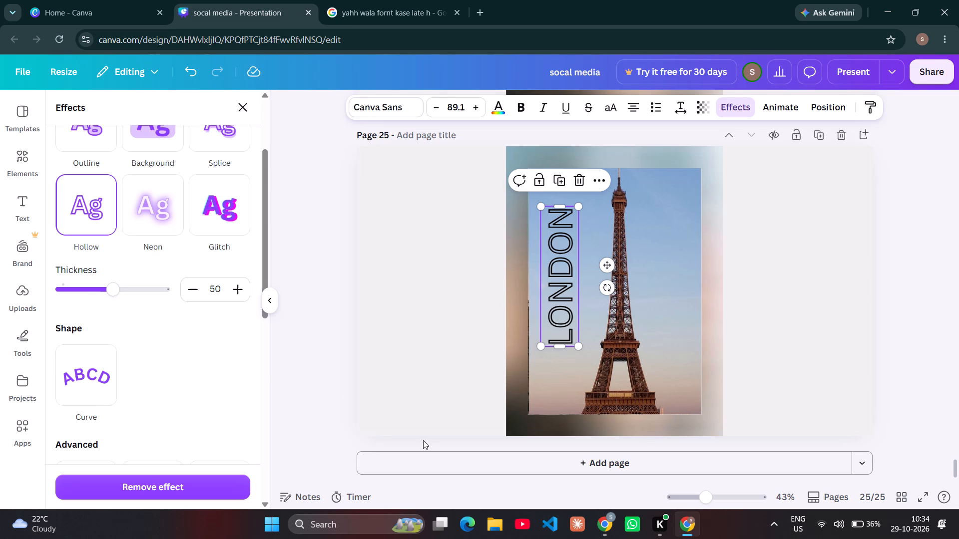
scroll(472, 371, "up", 5)
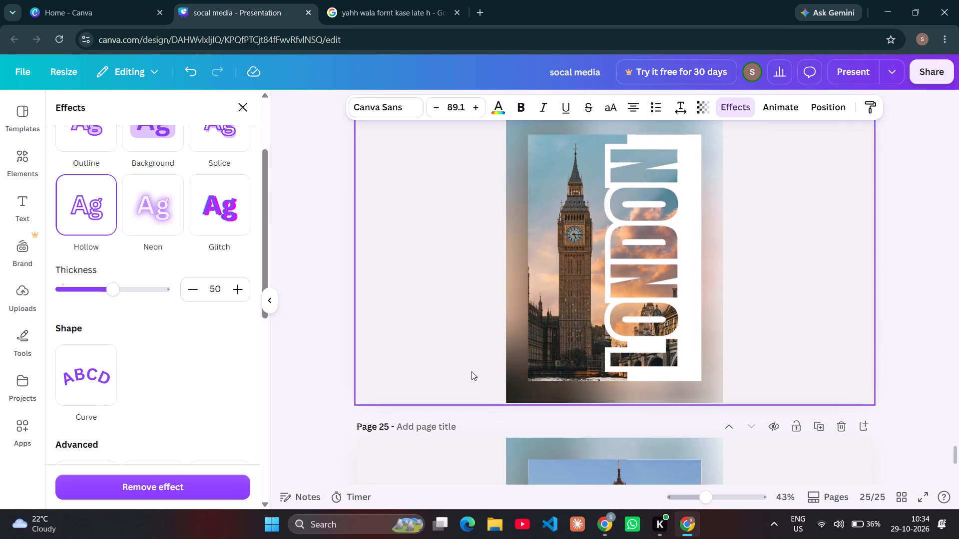
scroll(489, 266, "down", 4)
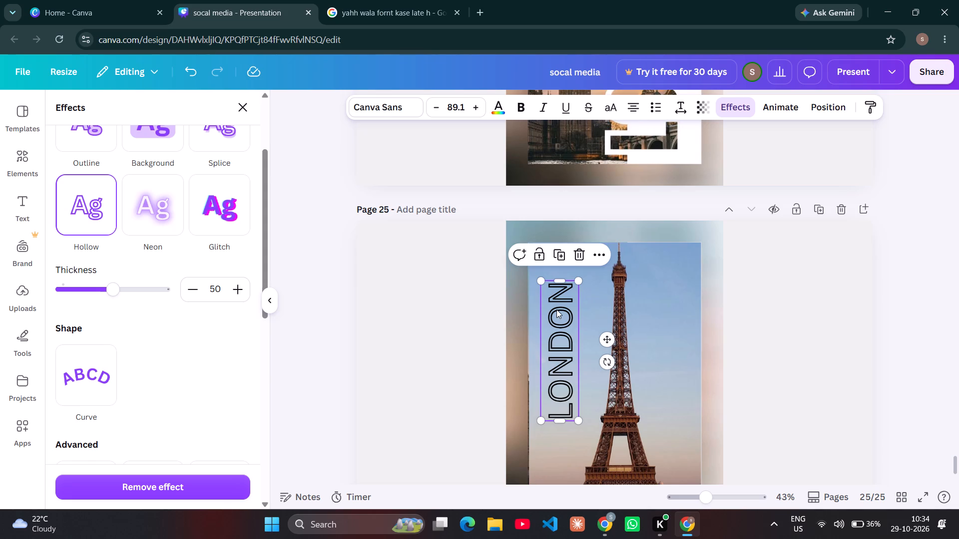
left_click(506, 109)
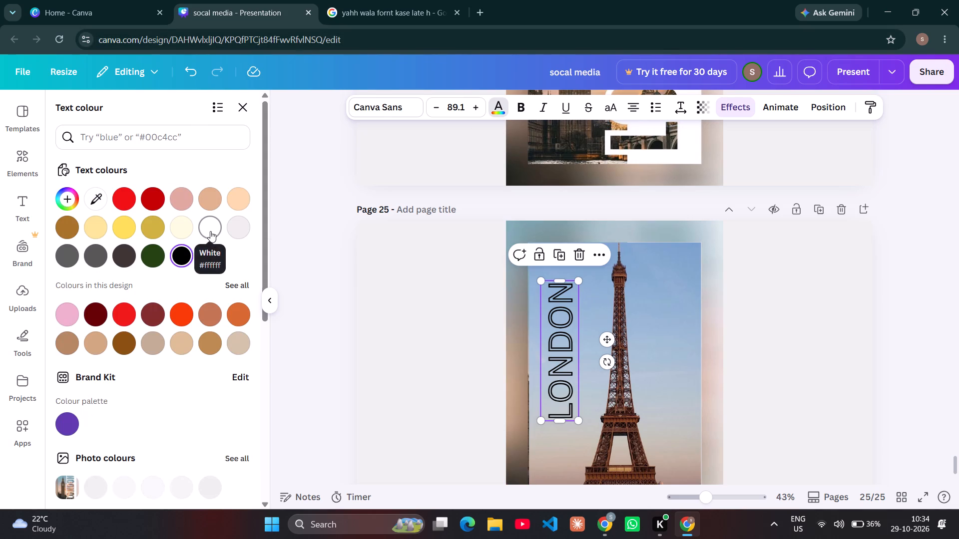
left_click(210, 231)
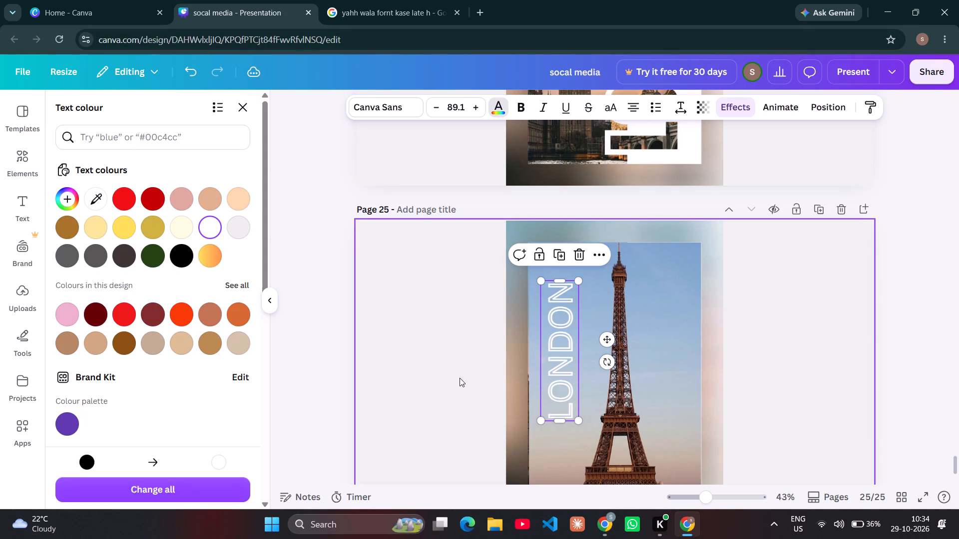
Make the LONDON text bold, move it closer to the tower, and lengthen its box to about 600 so the word fits one line.
left_click(513, 101)
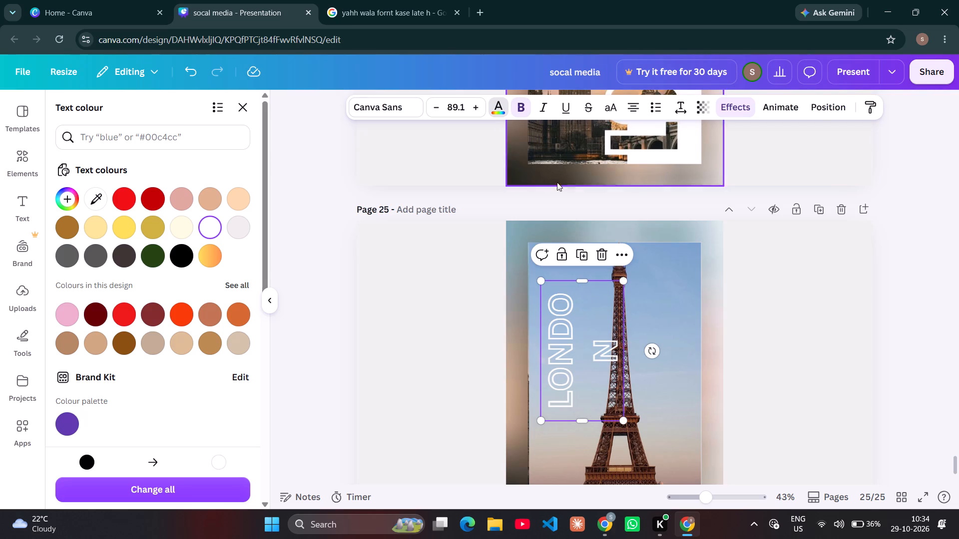
right_click_drag(584, 278, 586, 271)
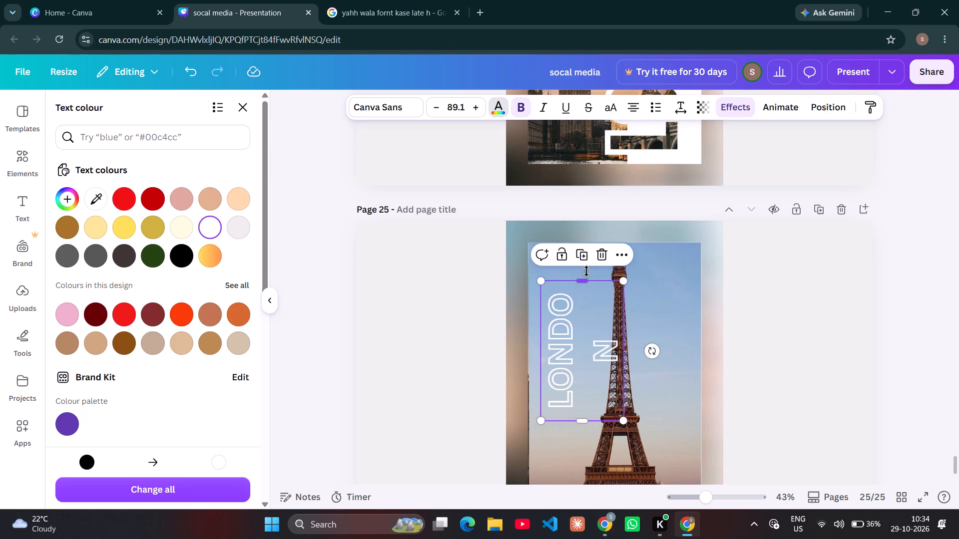
right_click_drag(586, 271, 600, 219)
left_click_drag(572, 319, 597, 302)
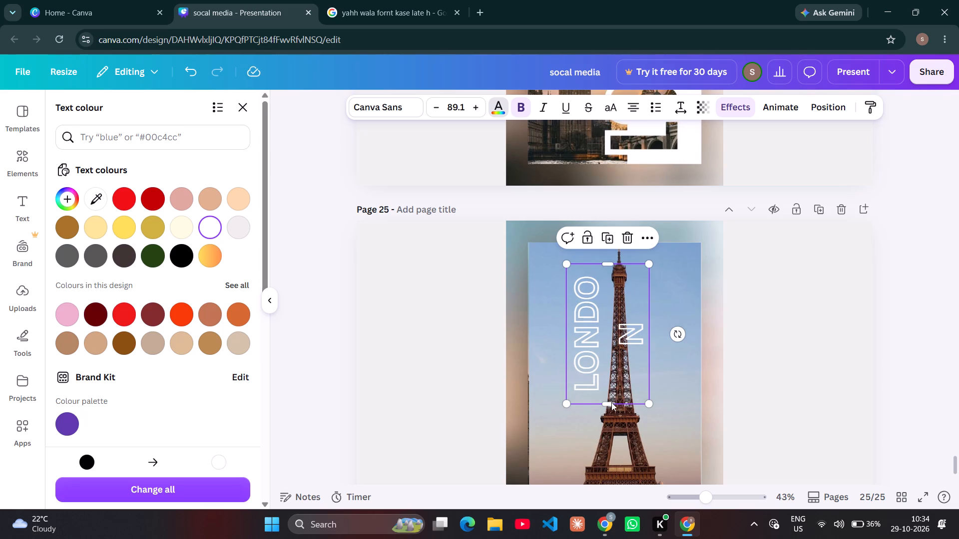
left_click_drag(610, 406, 609, 429)
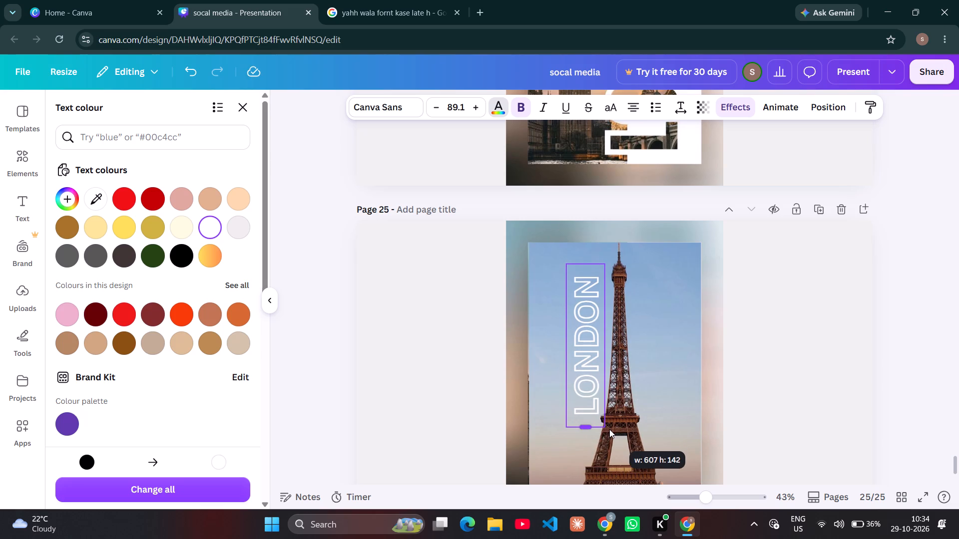
left_click_drag(609, 429, 609, 428)
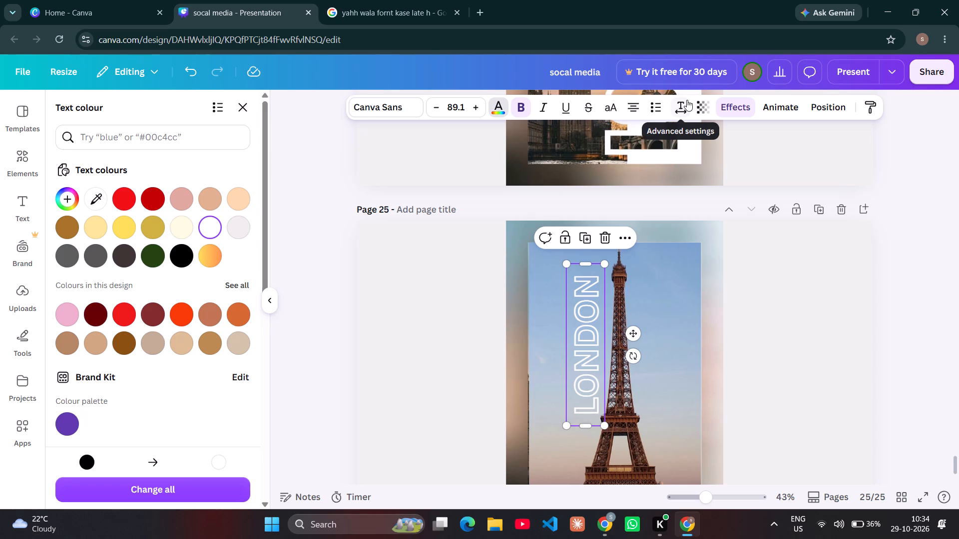
Set the Hollow effect's thickness on the vertical LONDON text to 100.
scroll(725, 240, "down", 1)
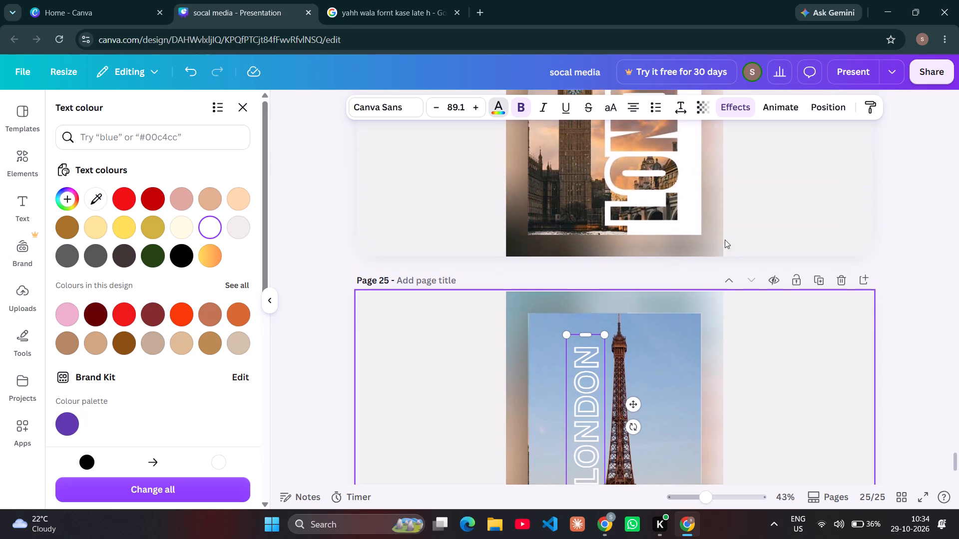
scroll(725, 240, "down", 1)
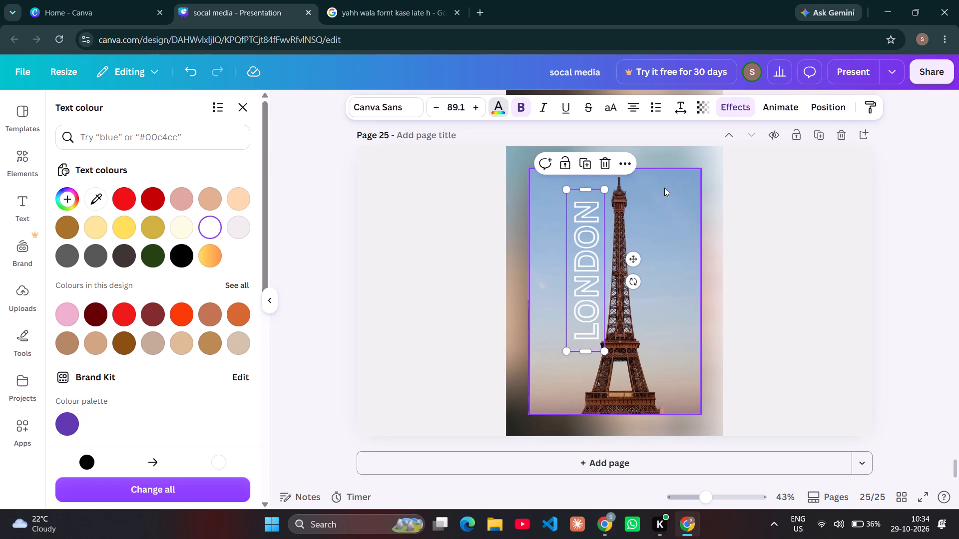
left_click(733, 106)
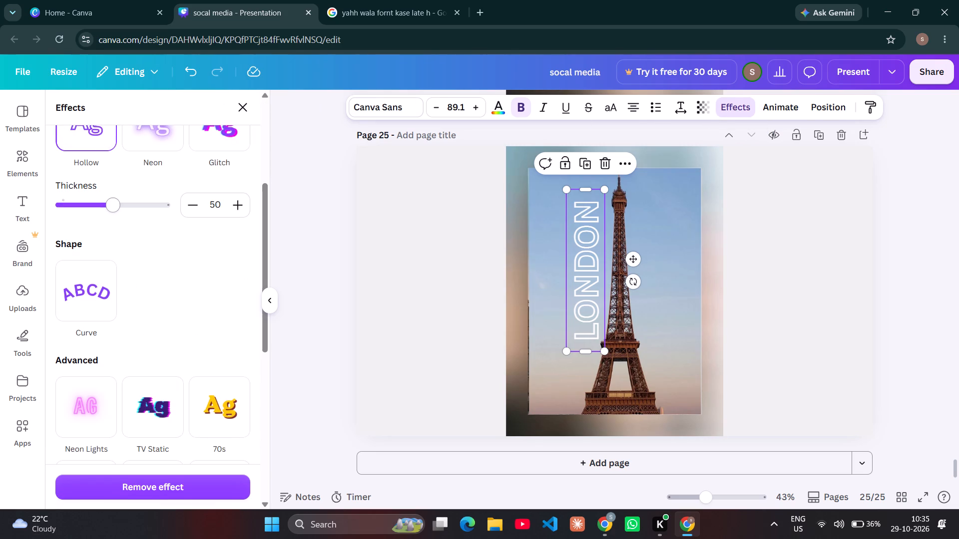
right_click_drag(113, 210, 175, 205)
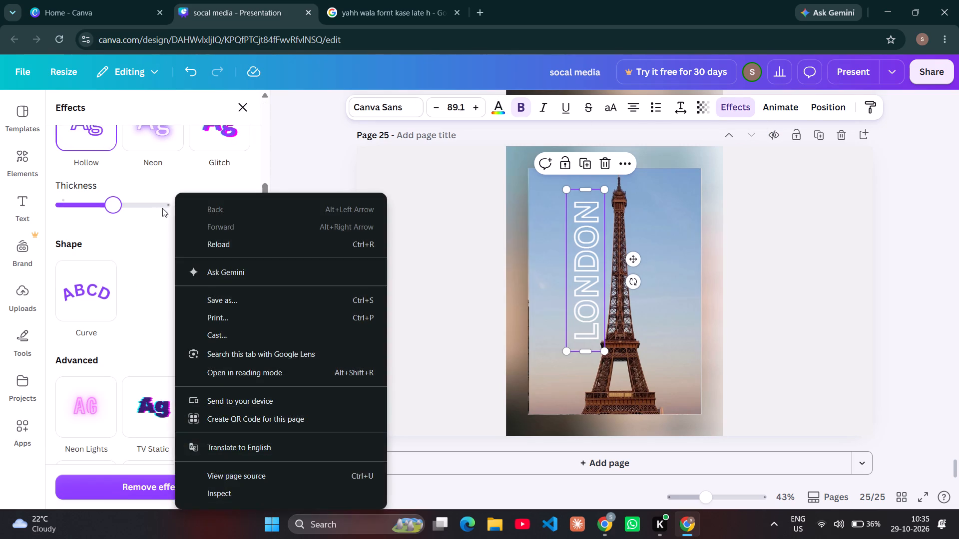
left_click(150, 210)
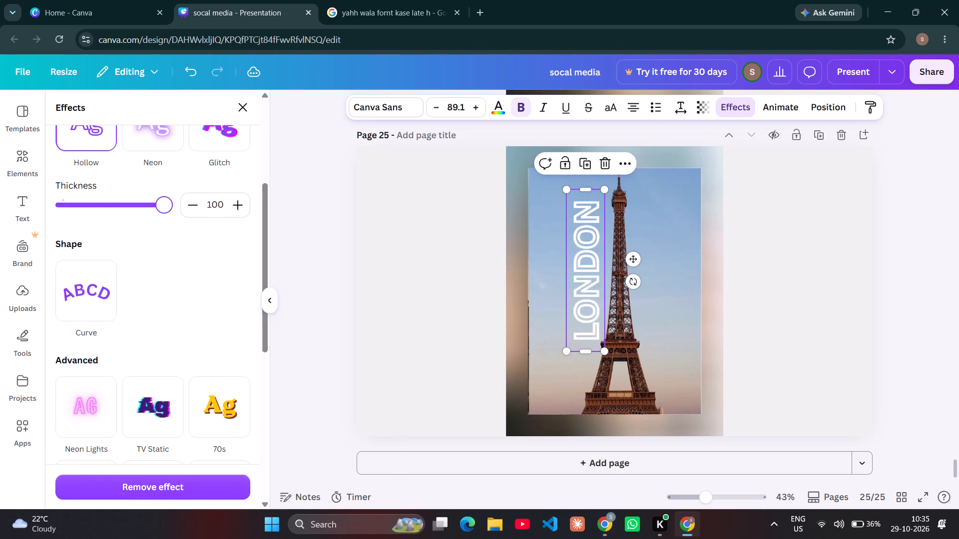
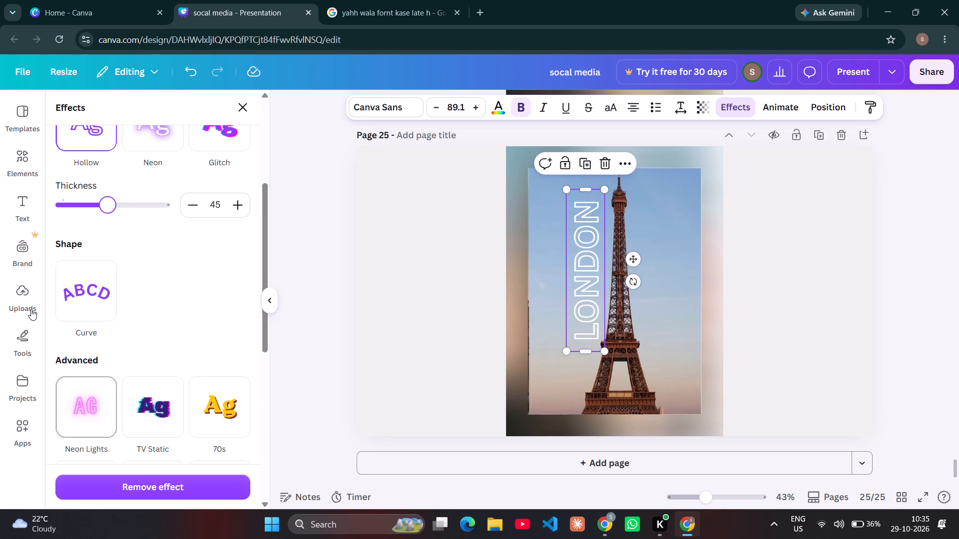
Add a square shape to page 25 and fill it with white.
left_click(36, 340)
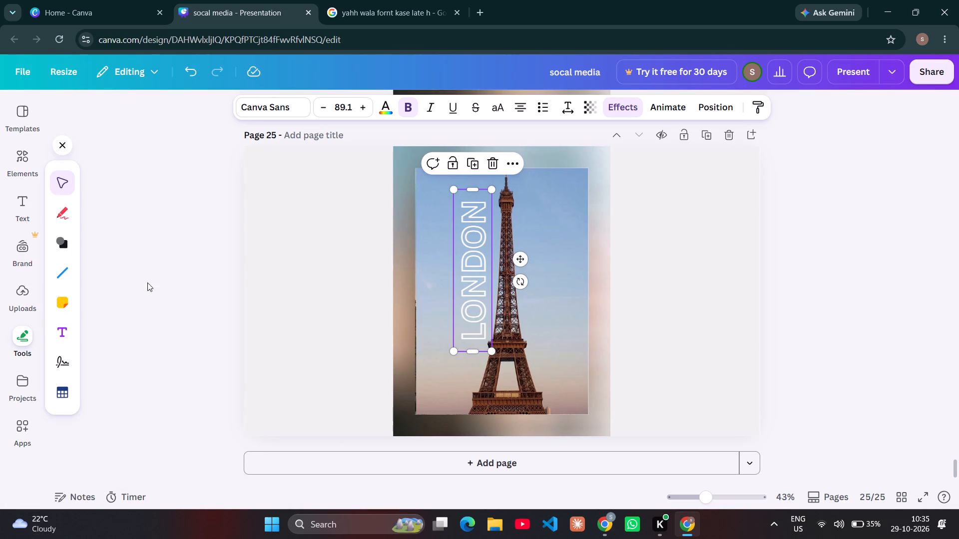
left_click(70, 243)
left_click(94, 176)
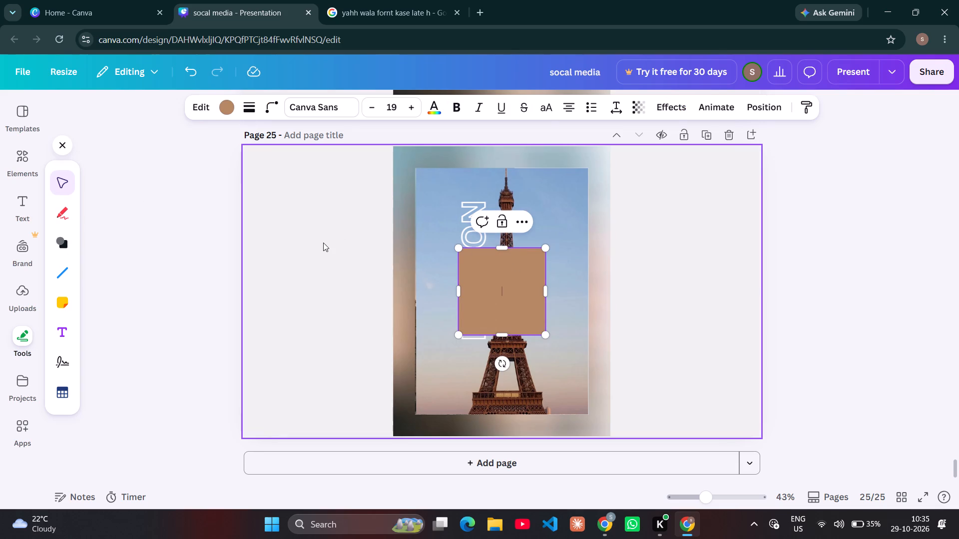
left_click(236, 103)
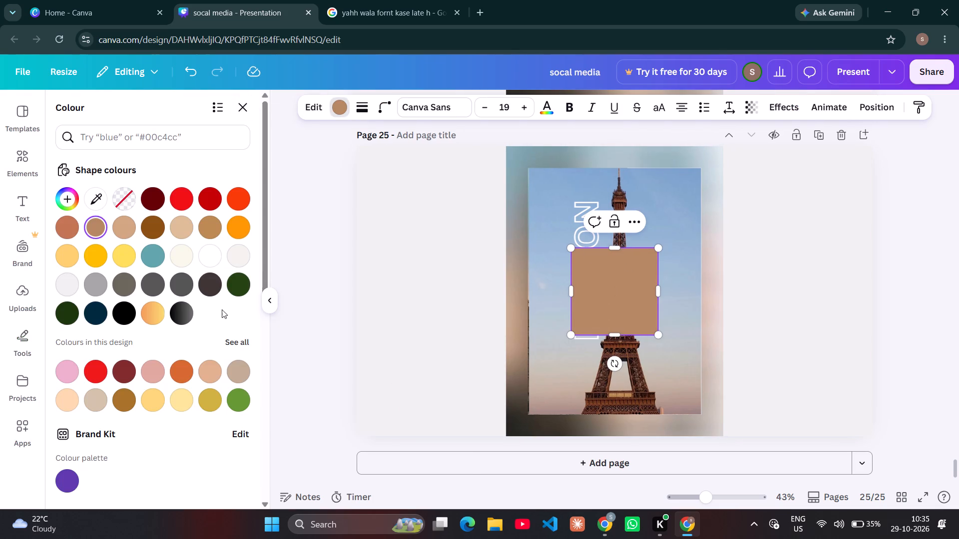
left_click(217, 256)
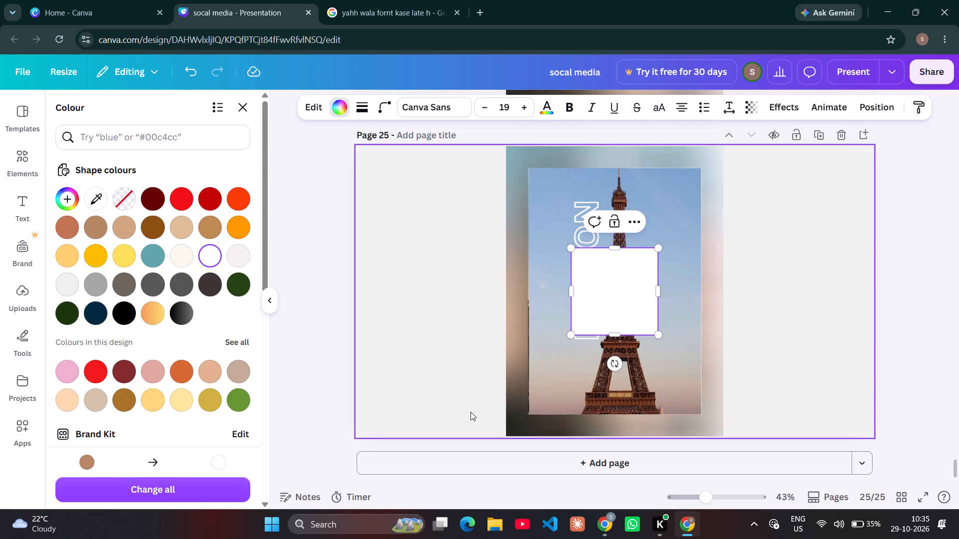
left_click(471, 412)
Move the white square to the Eiffel Tower photo's right edge and narrow it to about 257 wide.
left_click(638, 301)
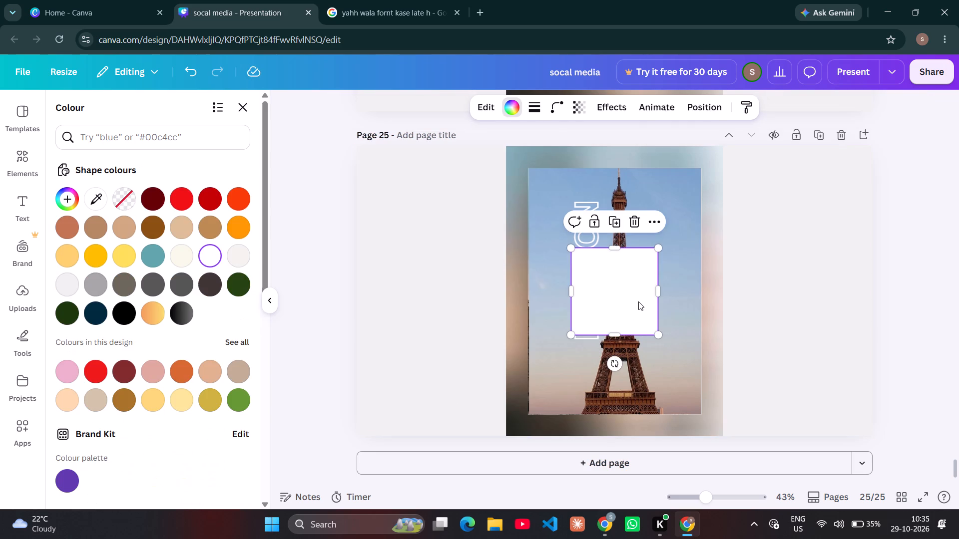
left_click_drag(638, 301, 700, 290)
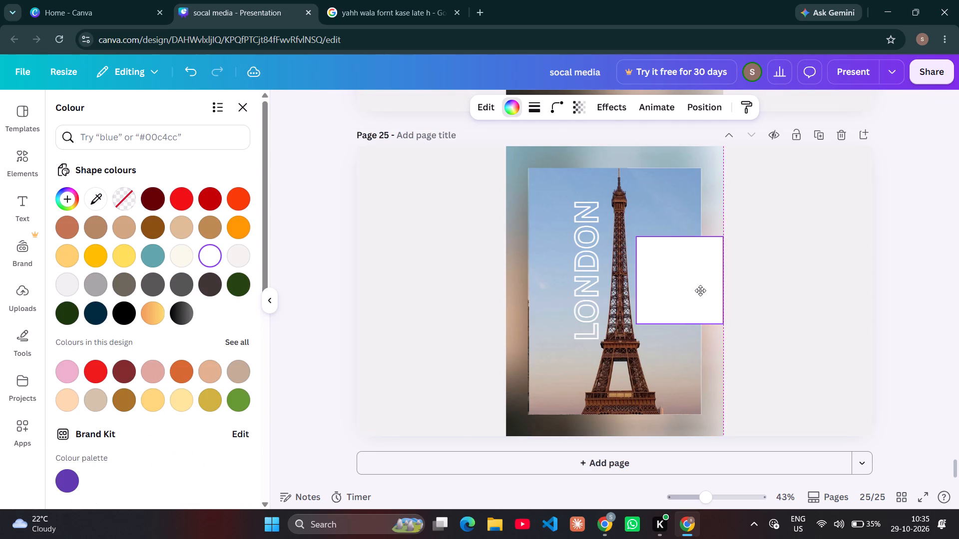
left_click_drag(700, 290, 682, 295)
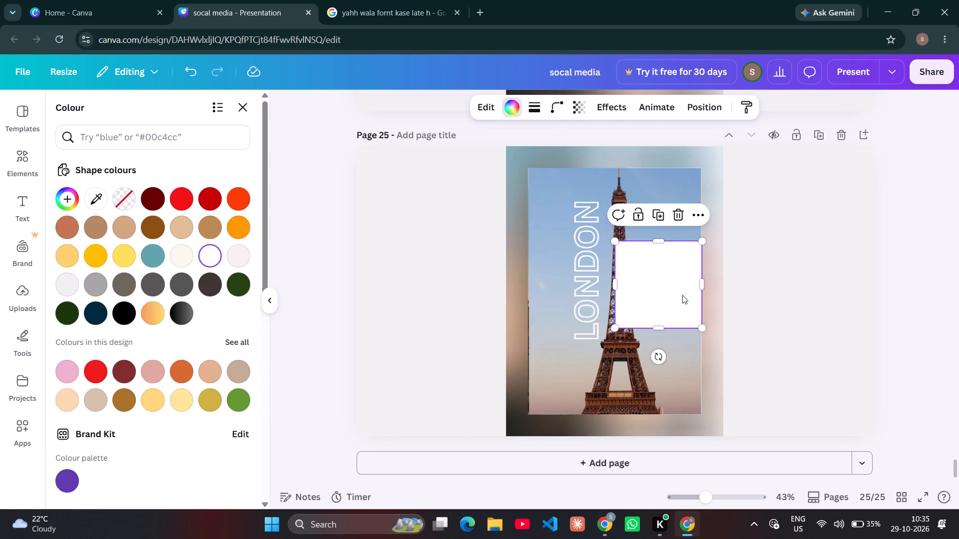
scroll(682, 295, "up", 4)
scroll(682, 295, "down", 1)
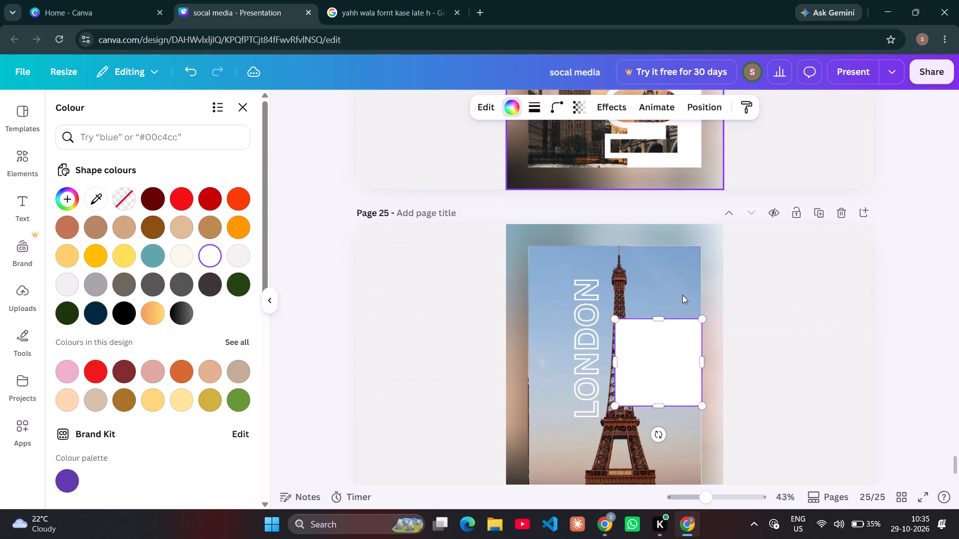
scroll(682, 295, "down", 2)
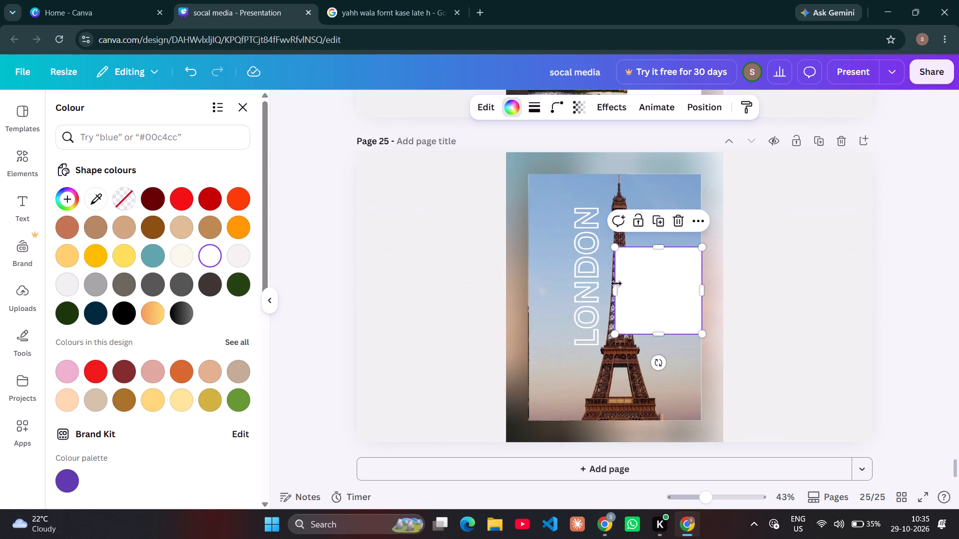
right_click_drag(614, 285, 632, 285)
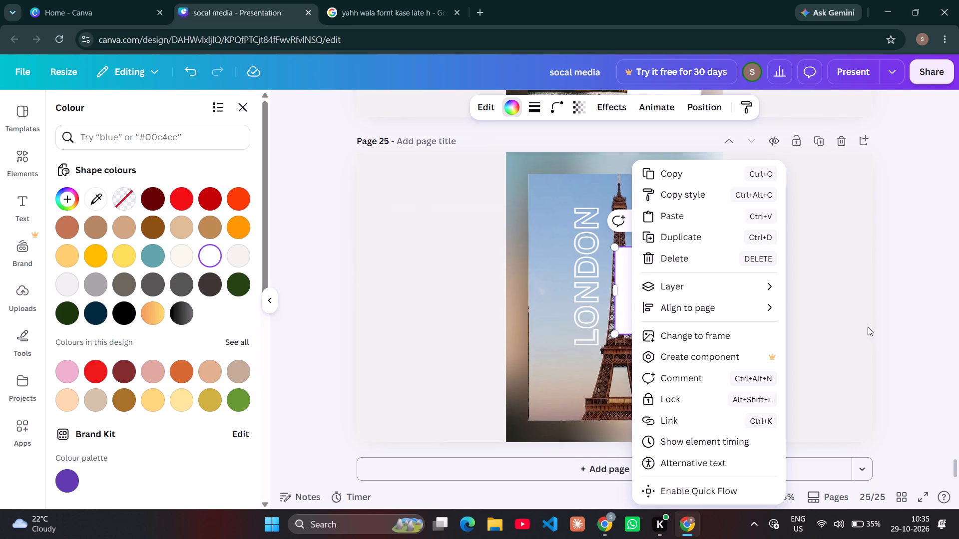
left_click(868, 327)
left_click(868, 327)
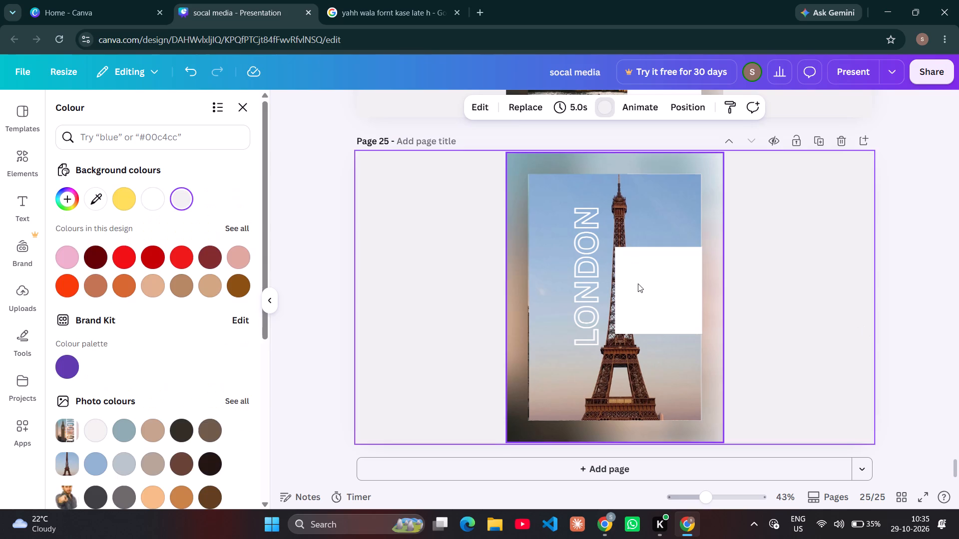
left_click(638, 283)
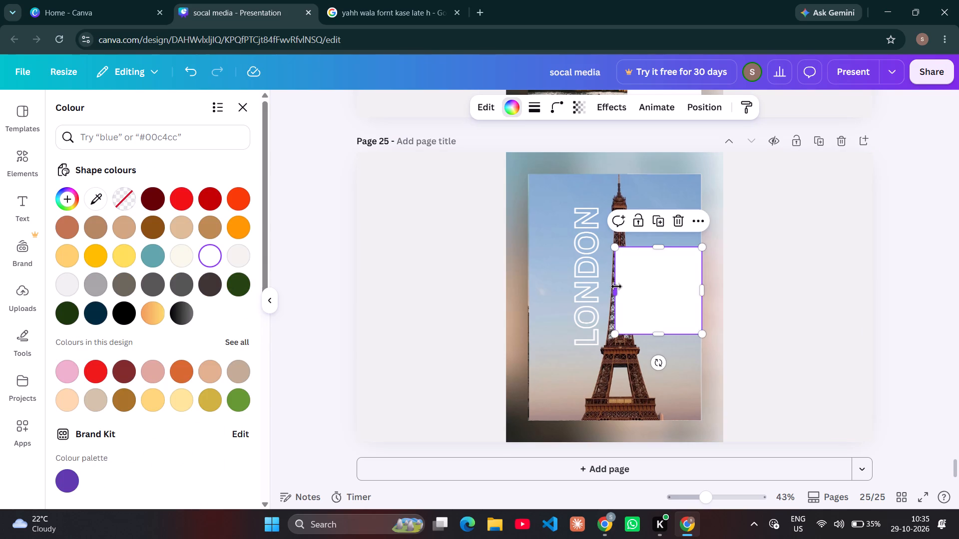
left_click_drag(616, 286, 635, 288)
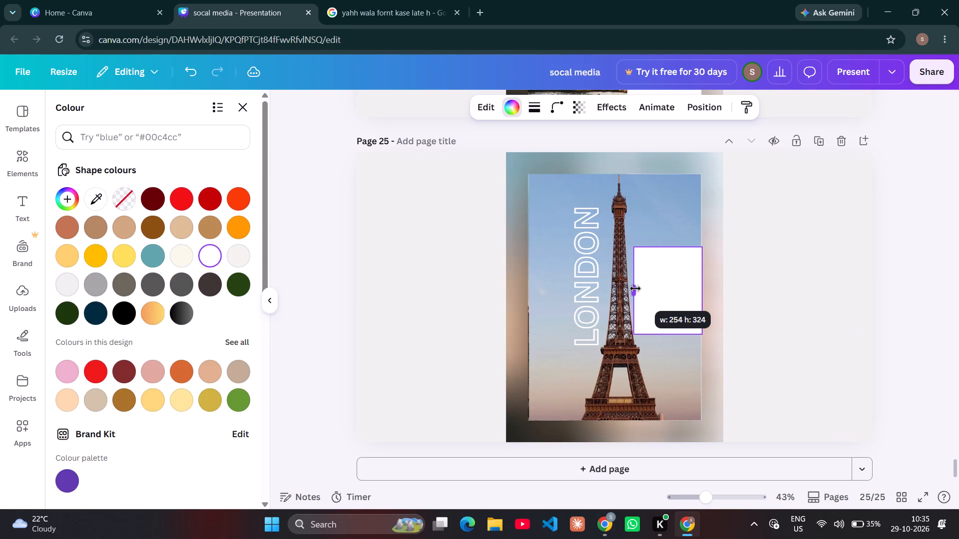
left_click_drag(635, 288, 634, 288)
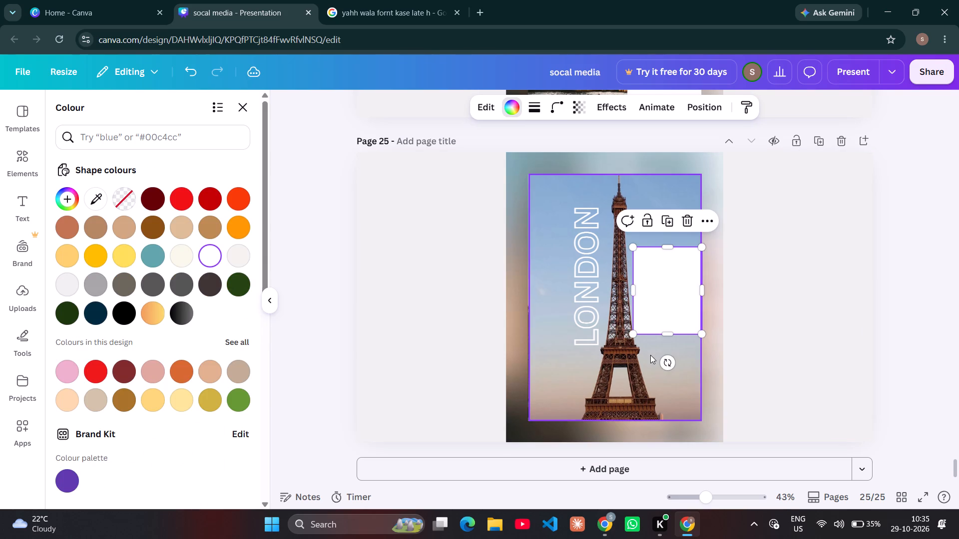
Stretch the white rectangle to the photo's full height, from its bottom edge to its top edge.
left_click_drag(671, 333, 670, 361)
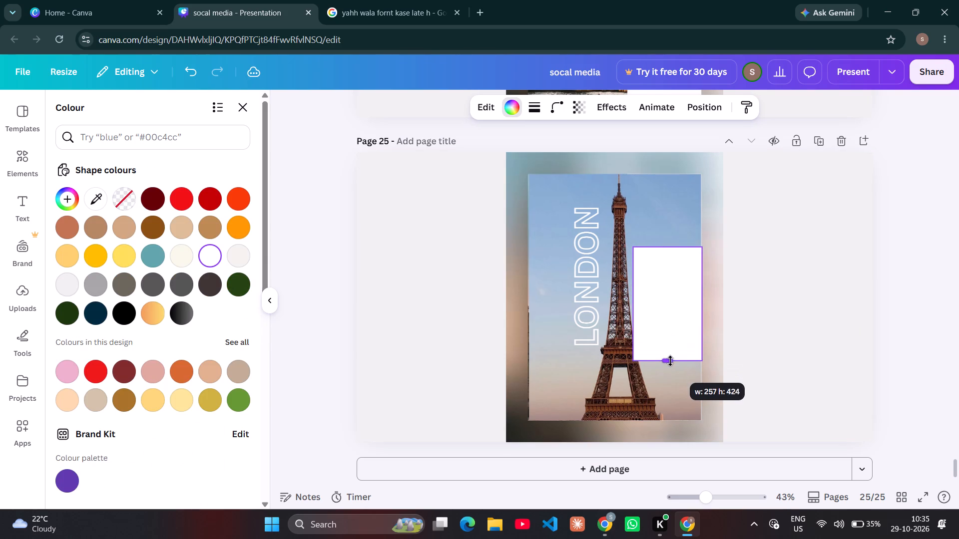
left_click_drag(670, 361, 669, 428)
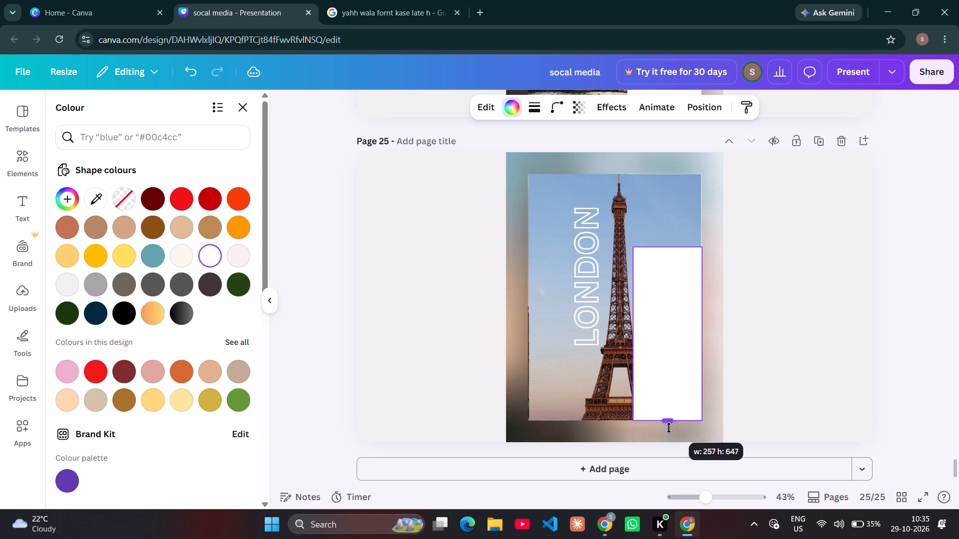
left_click_drag(669, 428, 680, 408)
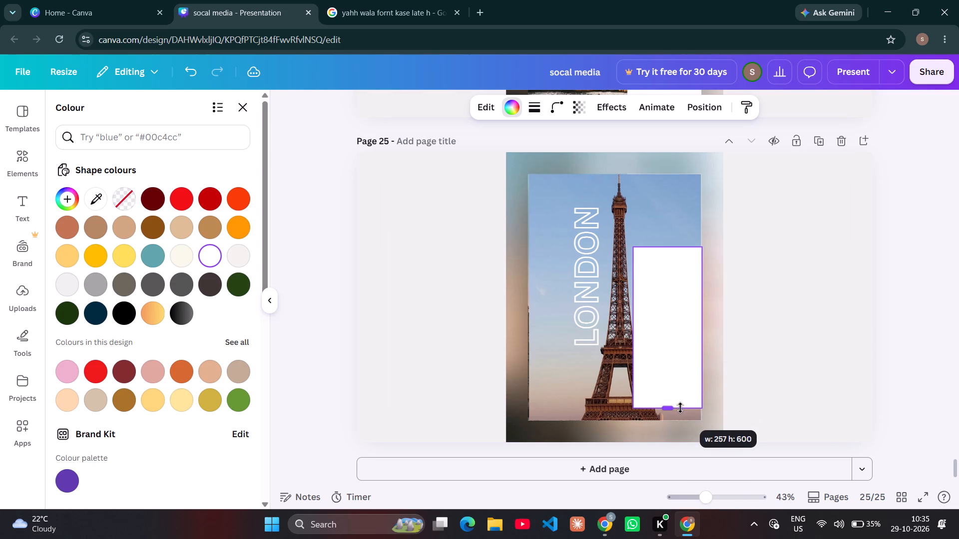
left_click_drag(680, 408, 682, 414)
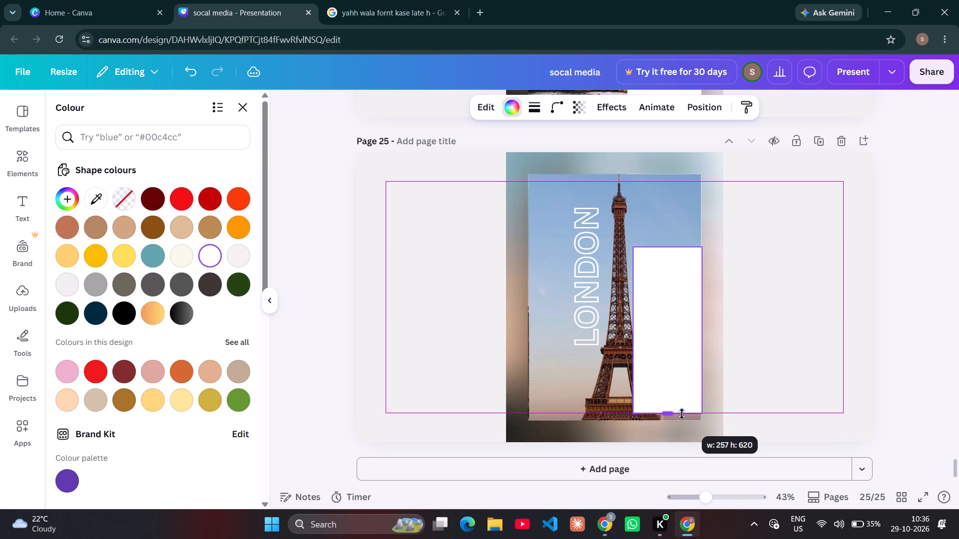
left_click_drag(682, 414, 679, 418)
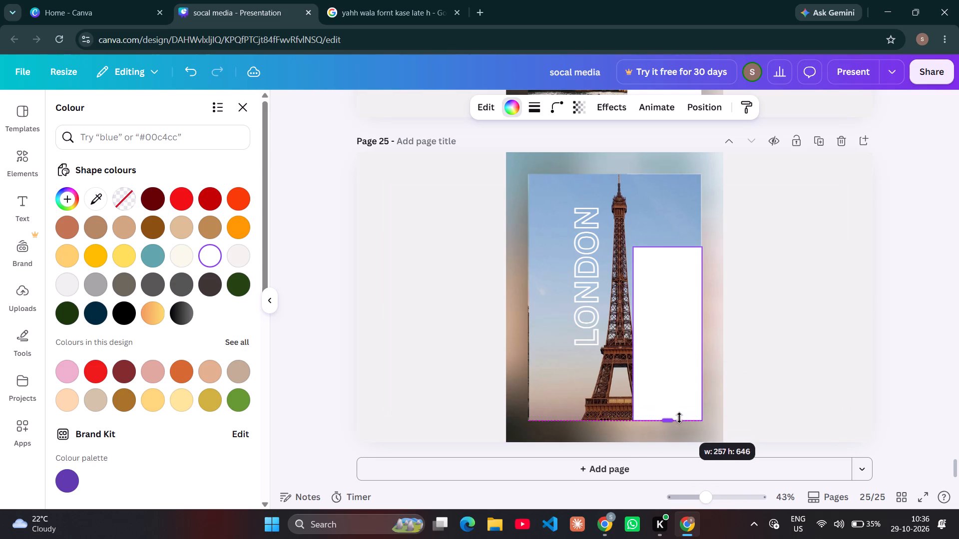
left_click_drag(679, 418, 679, 419)
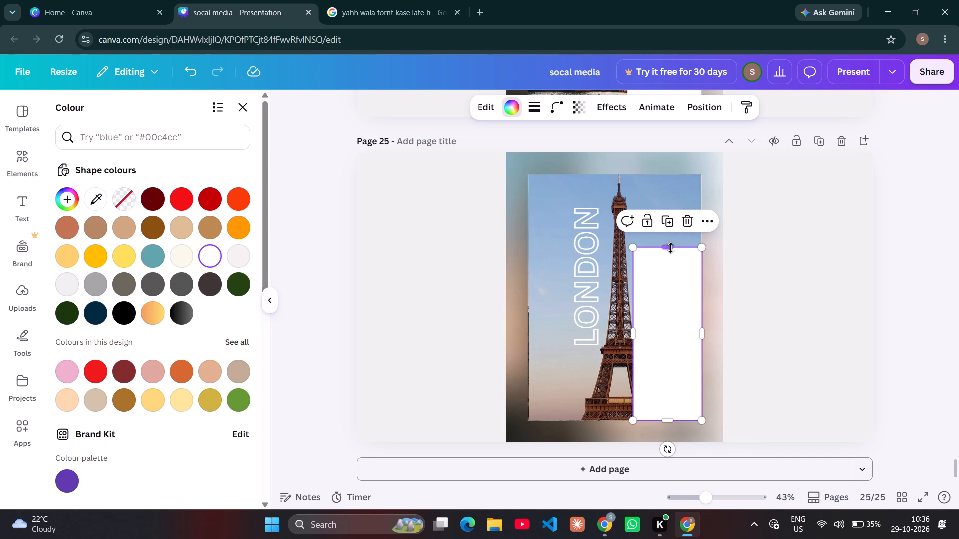
left_click_drag(671, 248, 677, 182)
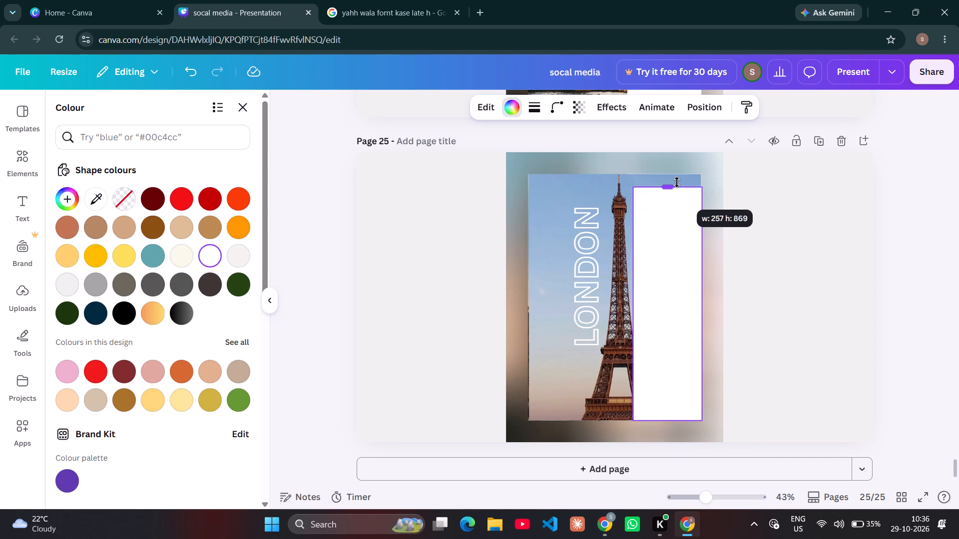
left_click_drag(677, 182, 676, 177)
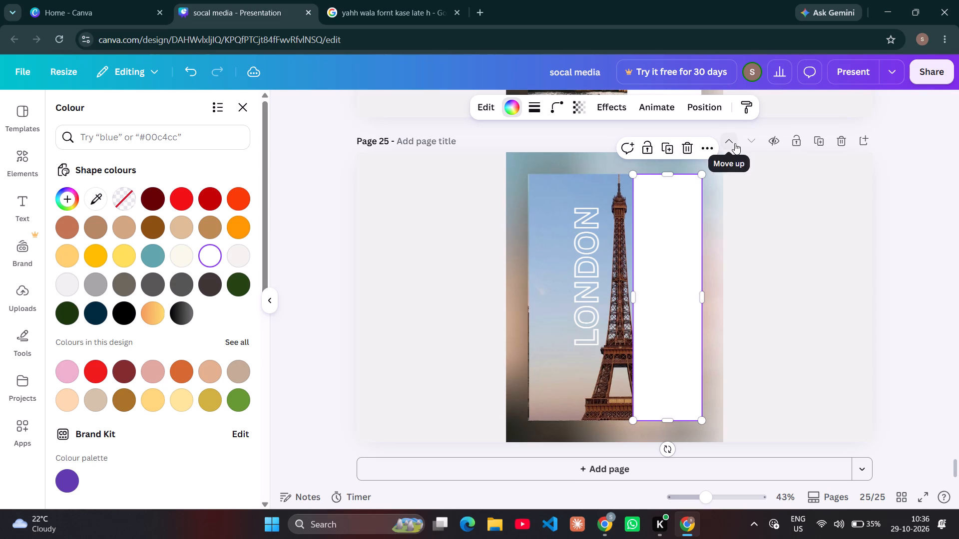
Enlarge the vertical LONDON text to font size 143 and centre it over the white rectangle's left edge, within the page height.
scroll(735, 143, "up", 5)
scroll(735, 143, "down", 4)
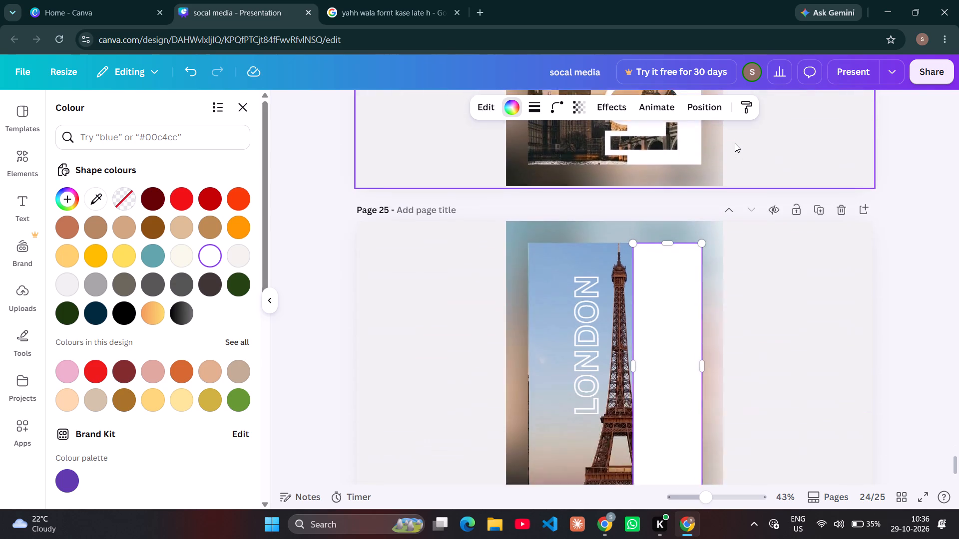
scroll(735, 143, "down", 2)
left_click(579, 209)
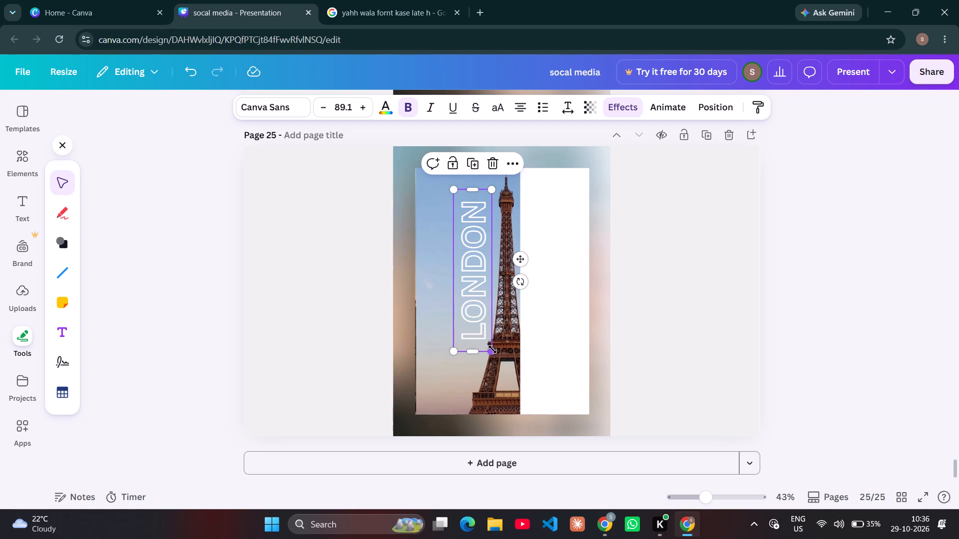
left_click_drag(492, 349, 528, 445)
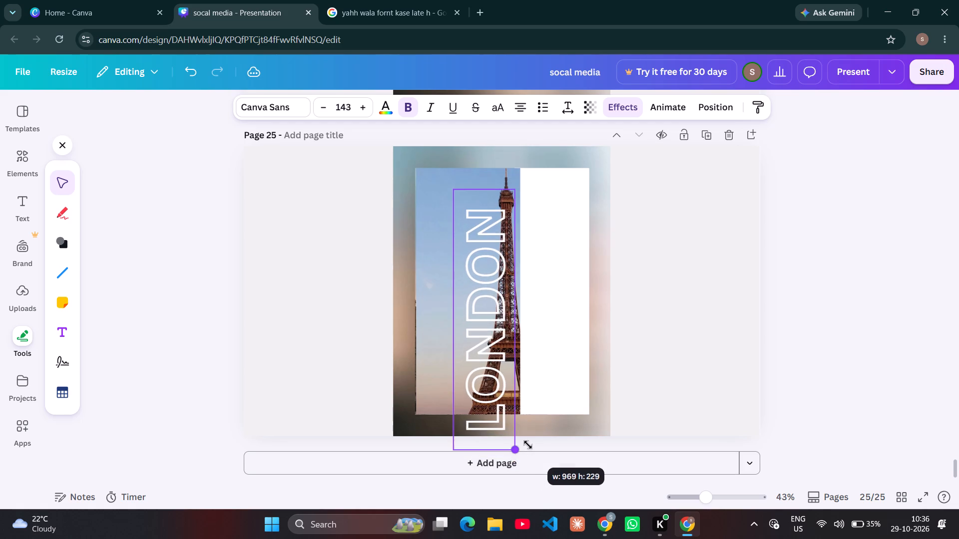
left_click_drag(528, 445, 528, 445)
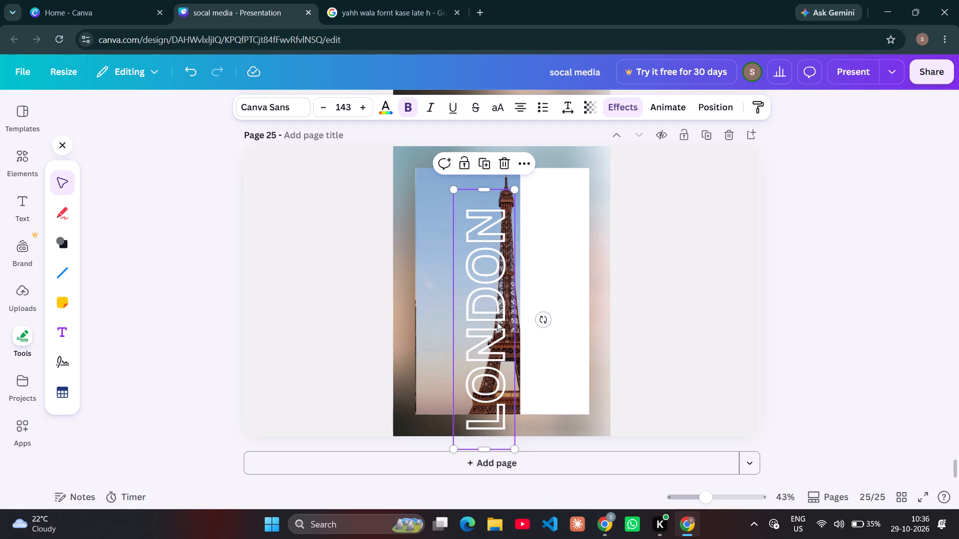
left_click_drag(497, 322, 529, 294)
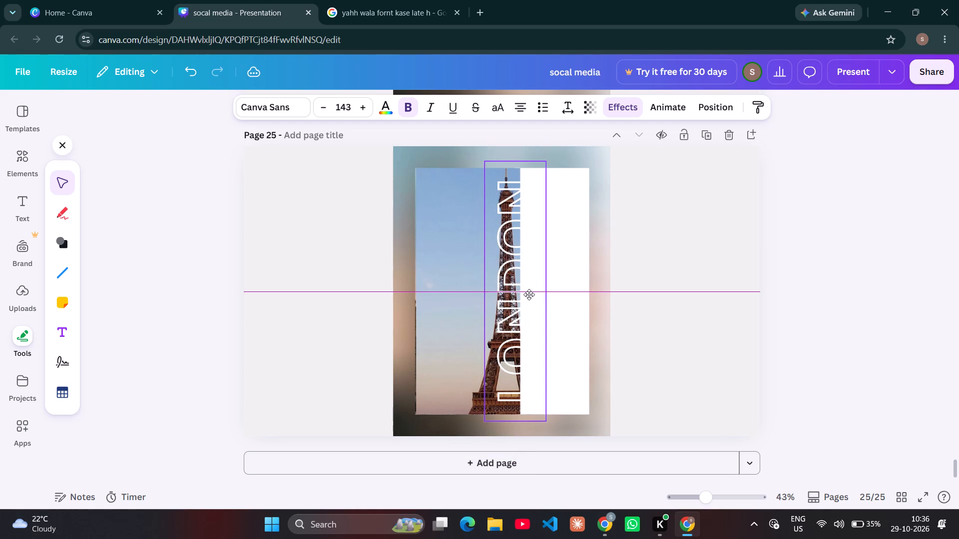
left_click_drag(529, 294, 529, 294)
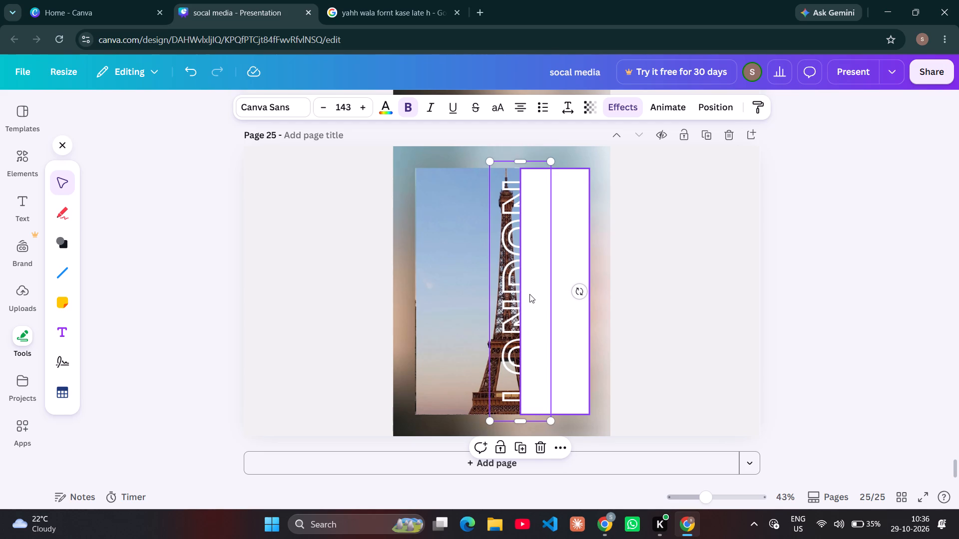
Bring the LONDON text forward in the layer order so it sits in front of the white rectangle.
key("ctrl+bracketleft")
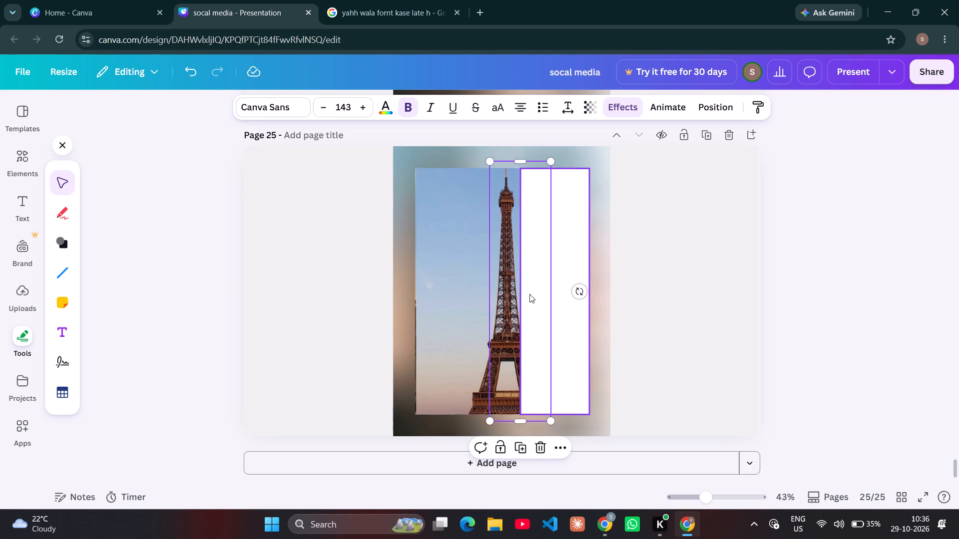
key("ctrl+bracketright")
key("ctrl+bracketright")
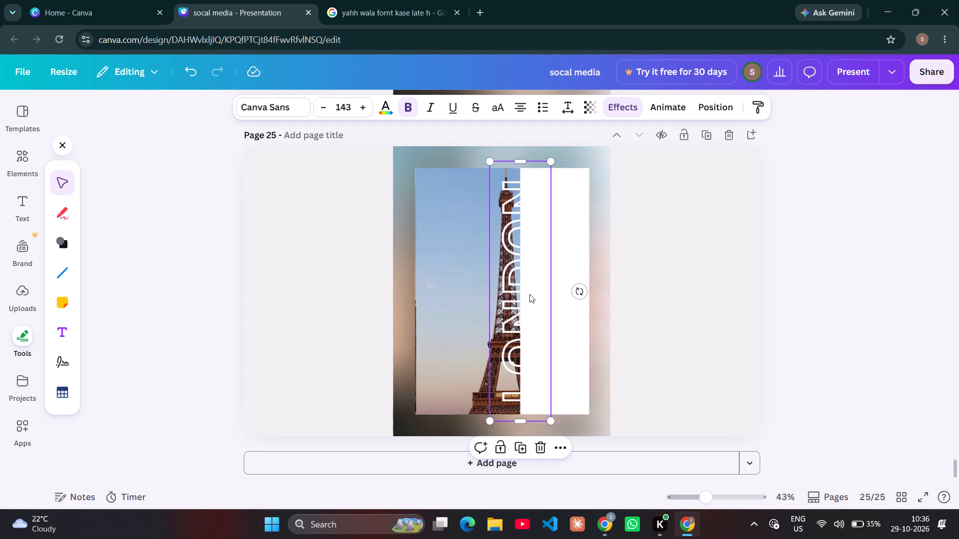
key("ctrl+bracketright")
key("ctrl+bracketright")
key("ctrl+bracketright")
key("ctrl+bracketright")
key("ctrl+bracketright")
key("ctrl+bracketright")
key("ctrl+bracketright")
key("ctrl+bracketright")
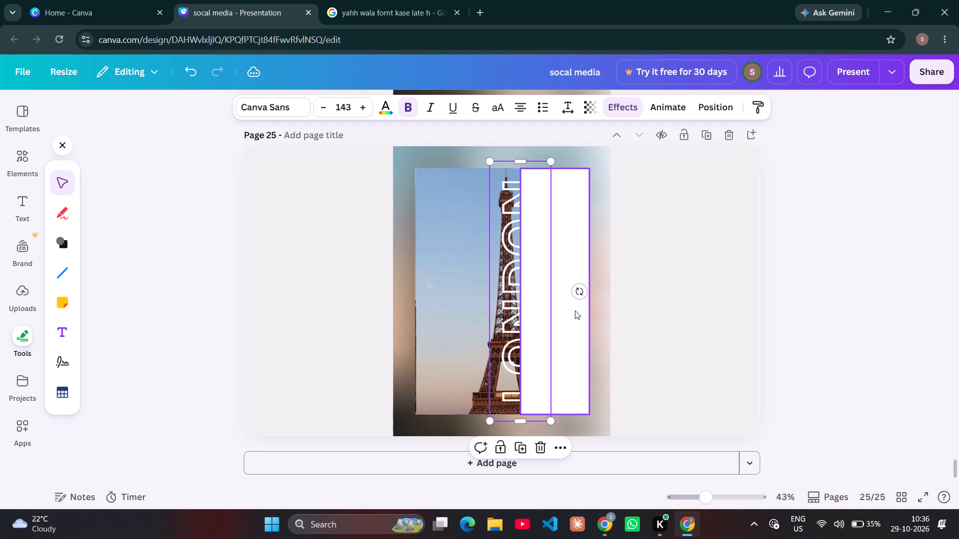
left_click(510, 319)
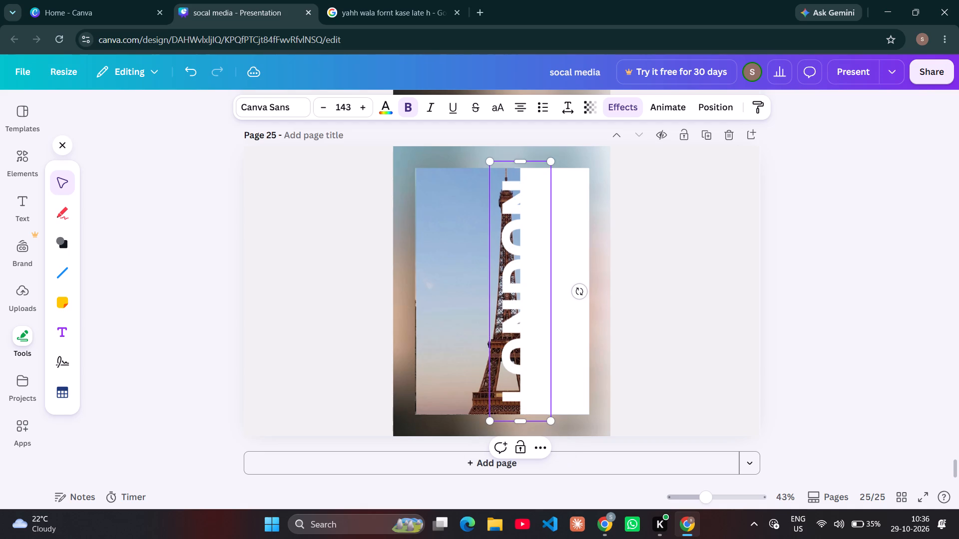
left_click(308, 387)
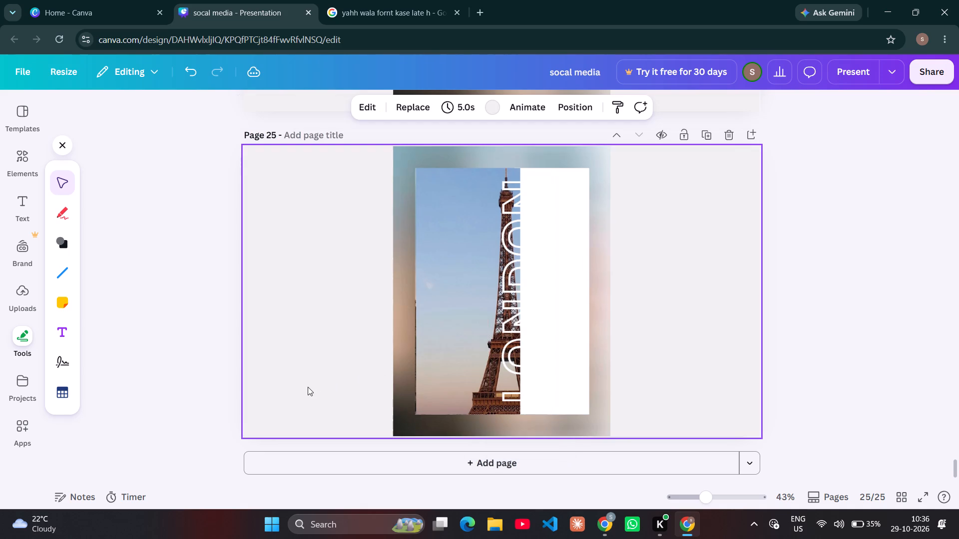
left_click(516, 376)
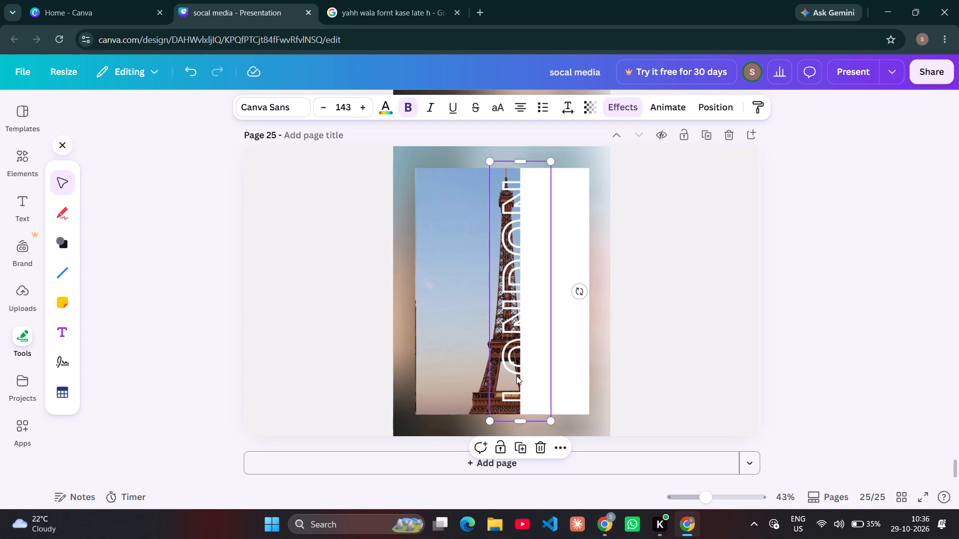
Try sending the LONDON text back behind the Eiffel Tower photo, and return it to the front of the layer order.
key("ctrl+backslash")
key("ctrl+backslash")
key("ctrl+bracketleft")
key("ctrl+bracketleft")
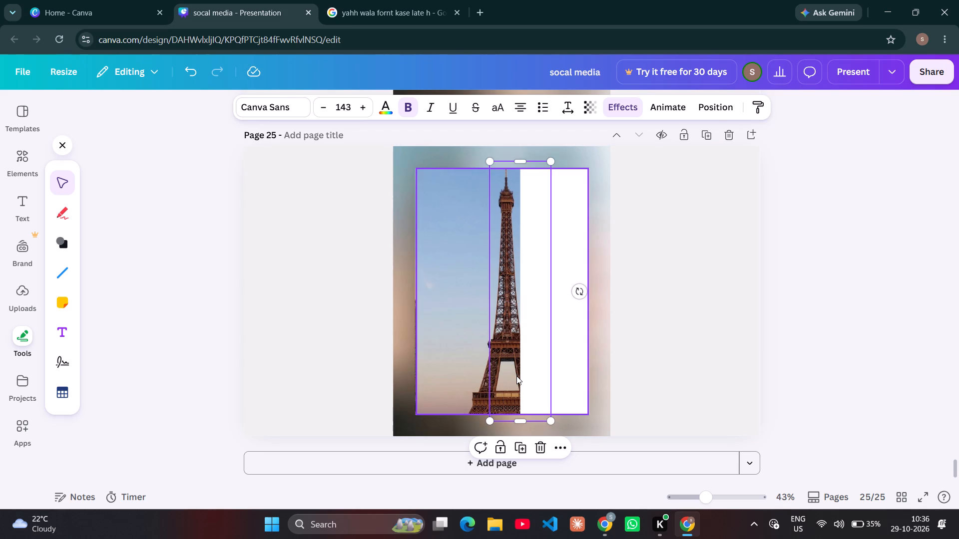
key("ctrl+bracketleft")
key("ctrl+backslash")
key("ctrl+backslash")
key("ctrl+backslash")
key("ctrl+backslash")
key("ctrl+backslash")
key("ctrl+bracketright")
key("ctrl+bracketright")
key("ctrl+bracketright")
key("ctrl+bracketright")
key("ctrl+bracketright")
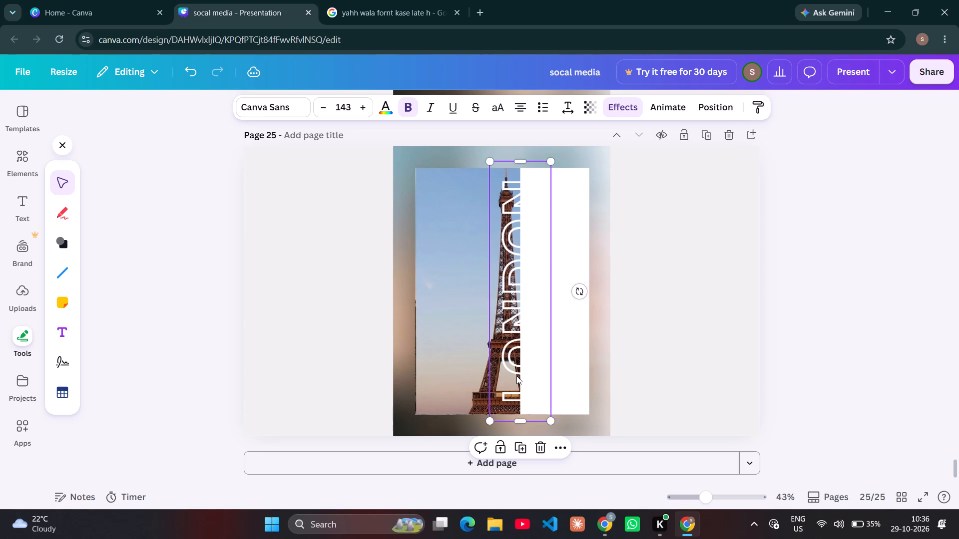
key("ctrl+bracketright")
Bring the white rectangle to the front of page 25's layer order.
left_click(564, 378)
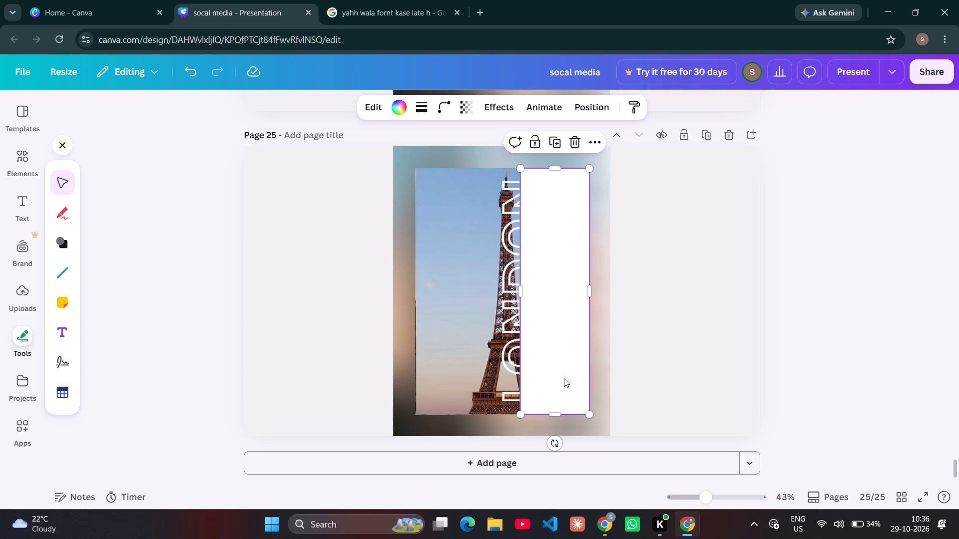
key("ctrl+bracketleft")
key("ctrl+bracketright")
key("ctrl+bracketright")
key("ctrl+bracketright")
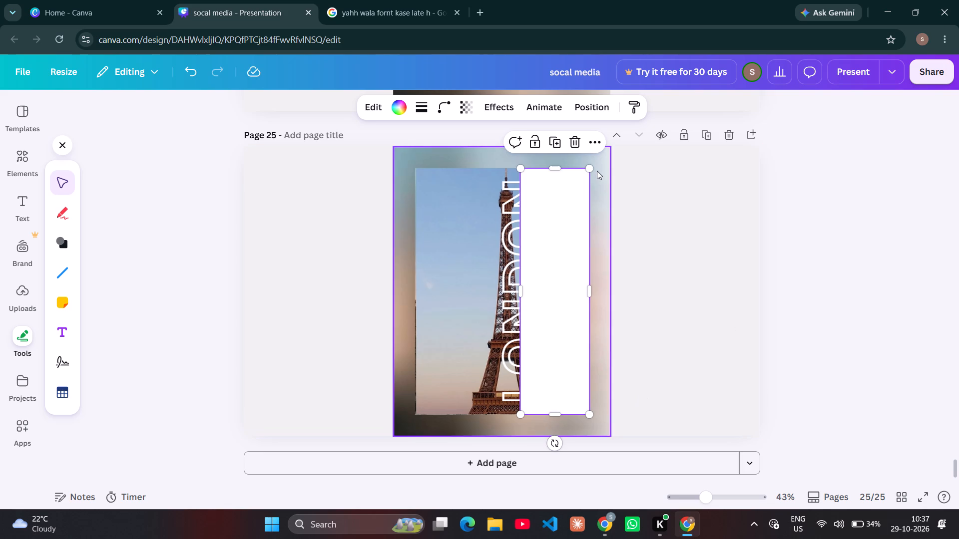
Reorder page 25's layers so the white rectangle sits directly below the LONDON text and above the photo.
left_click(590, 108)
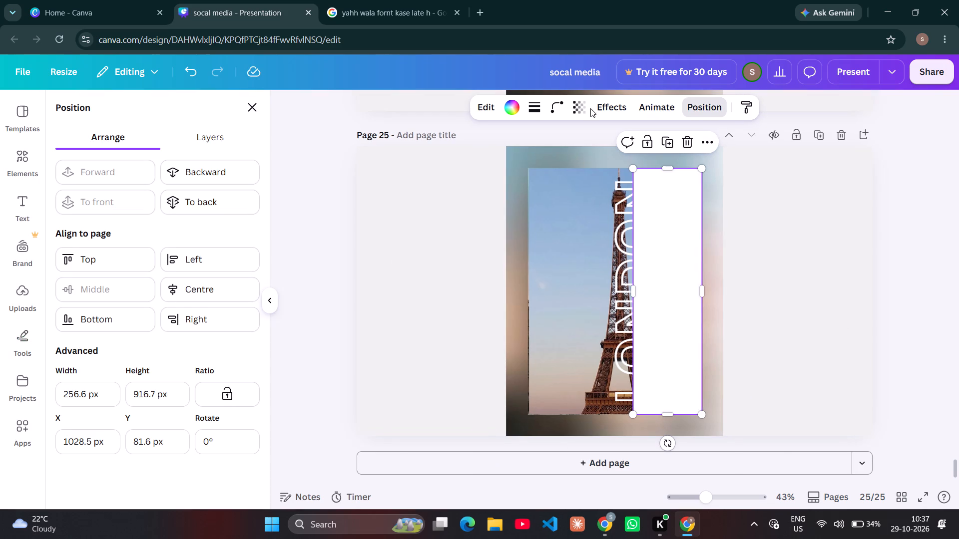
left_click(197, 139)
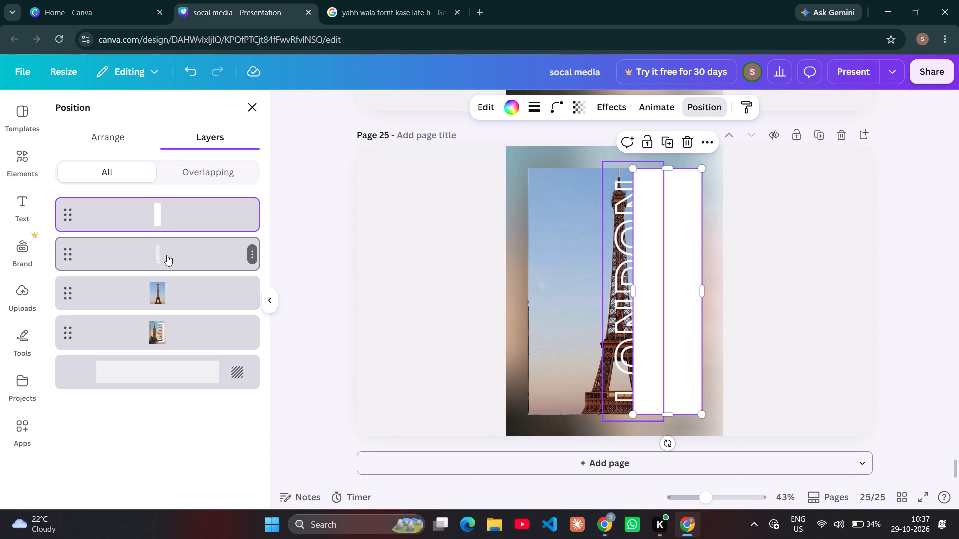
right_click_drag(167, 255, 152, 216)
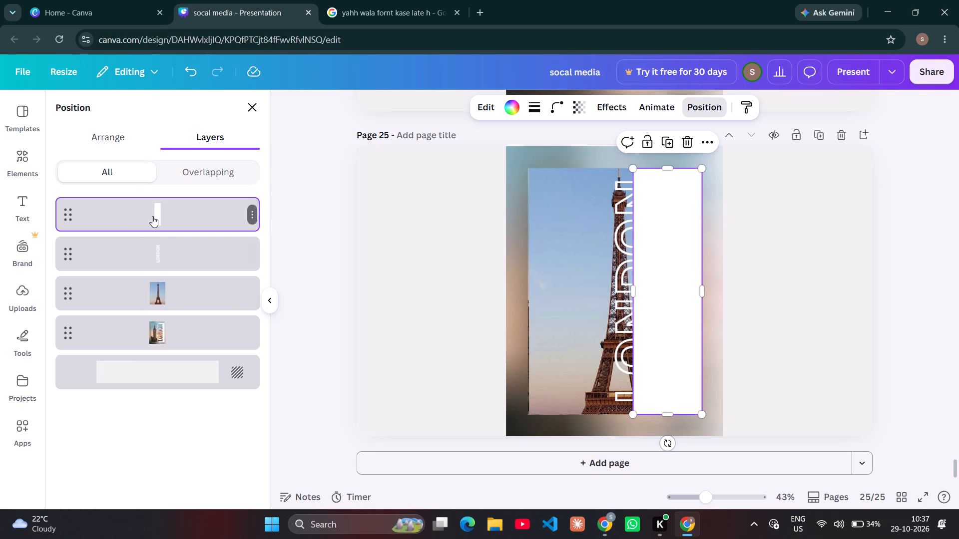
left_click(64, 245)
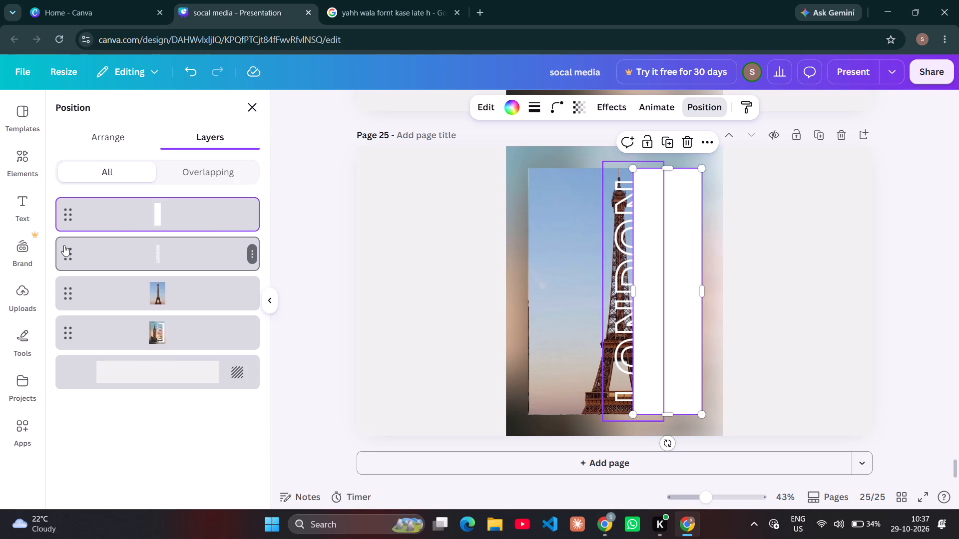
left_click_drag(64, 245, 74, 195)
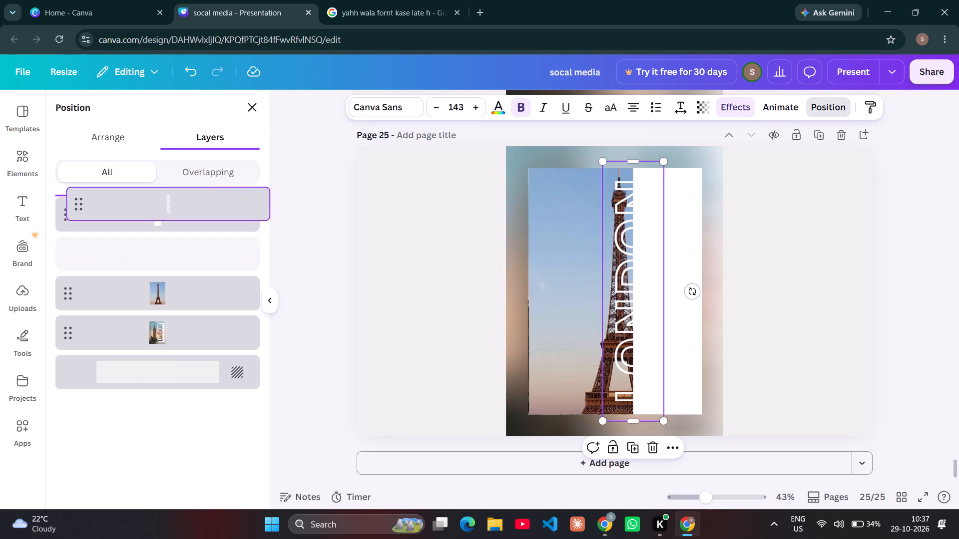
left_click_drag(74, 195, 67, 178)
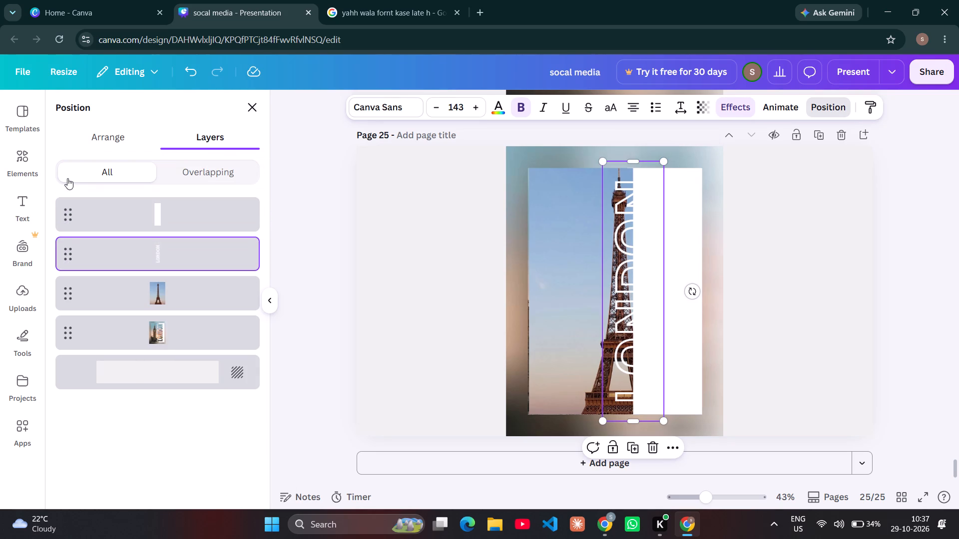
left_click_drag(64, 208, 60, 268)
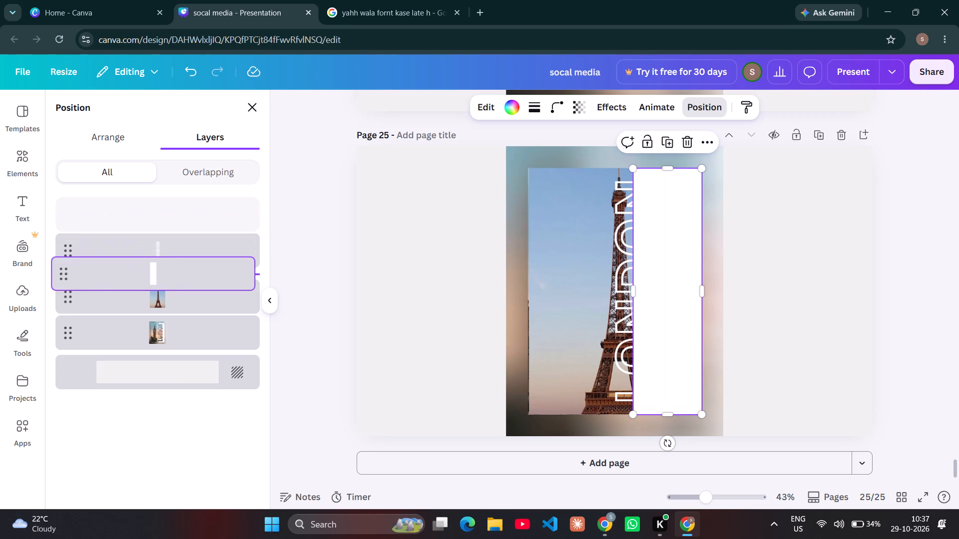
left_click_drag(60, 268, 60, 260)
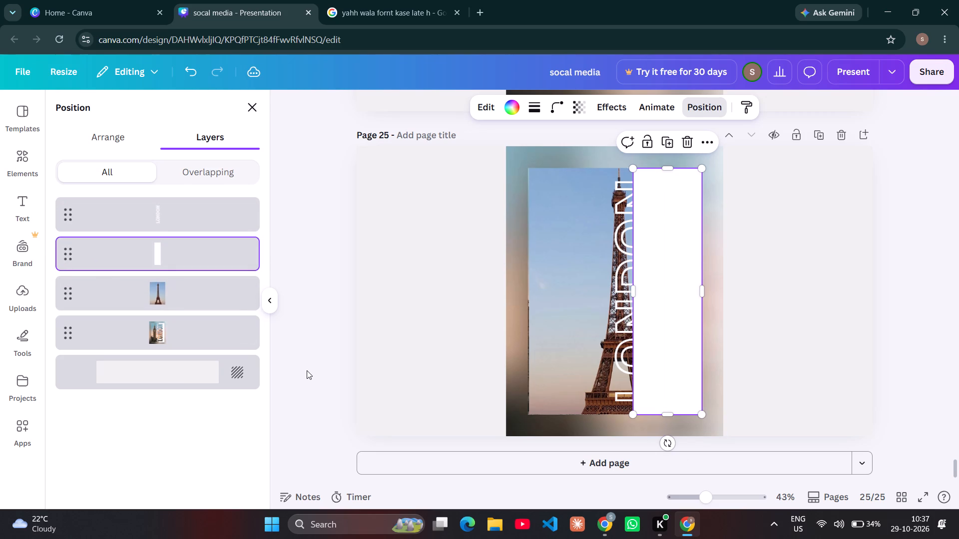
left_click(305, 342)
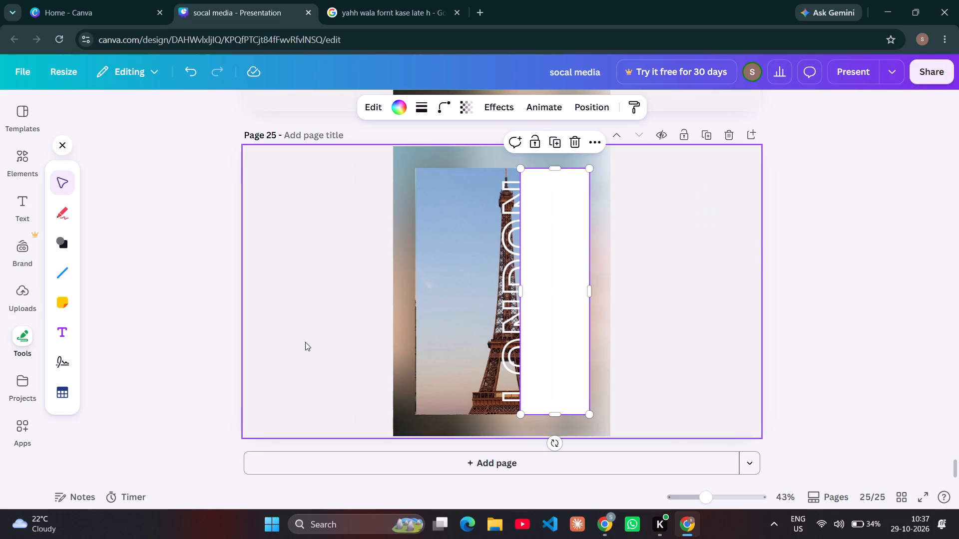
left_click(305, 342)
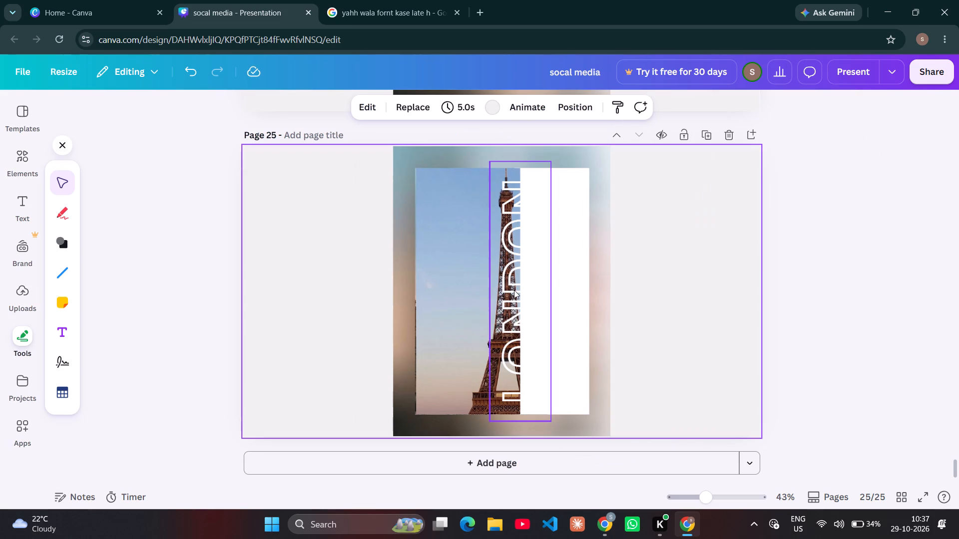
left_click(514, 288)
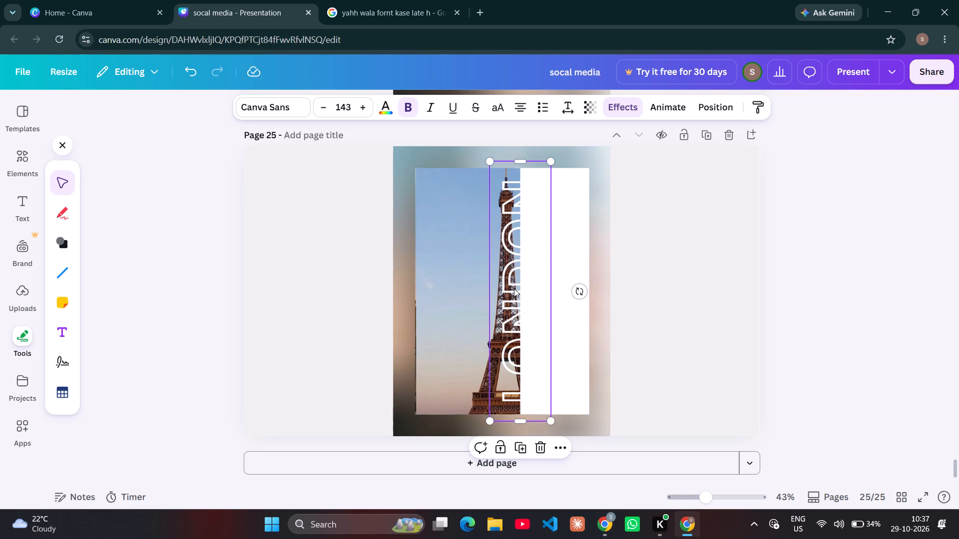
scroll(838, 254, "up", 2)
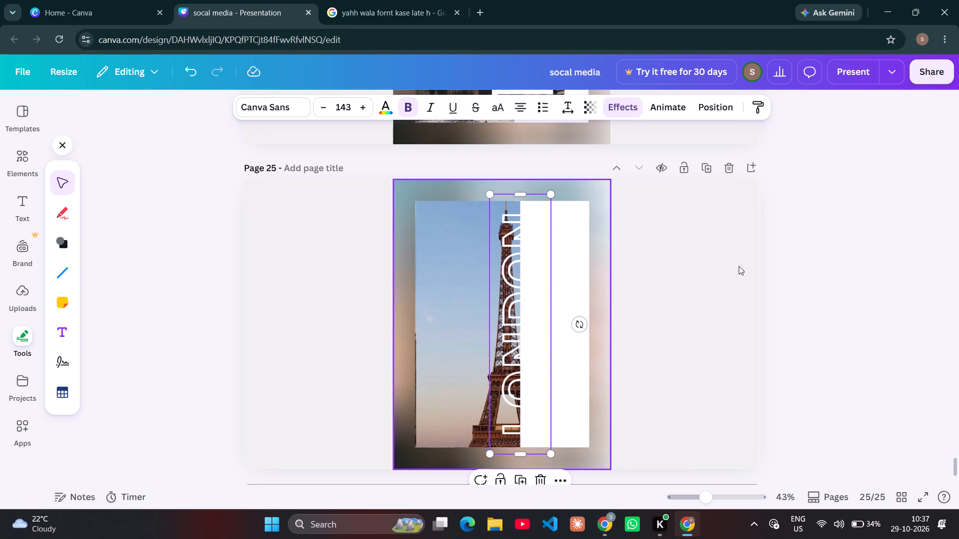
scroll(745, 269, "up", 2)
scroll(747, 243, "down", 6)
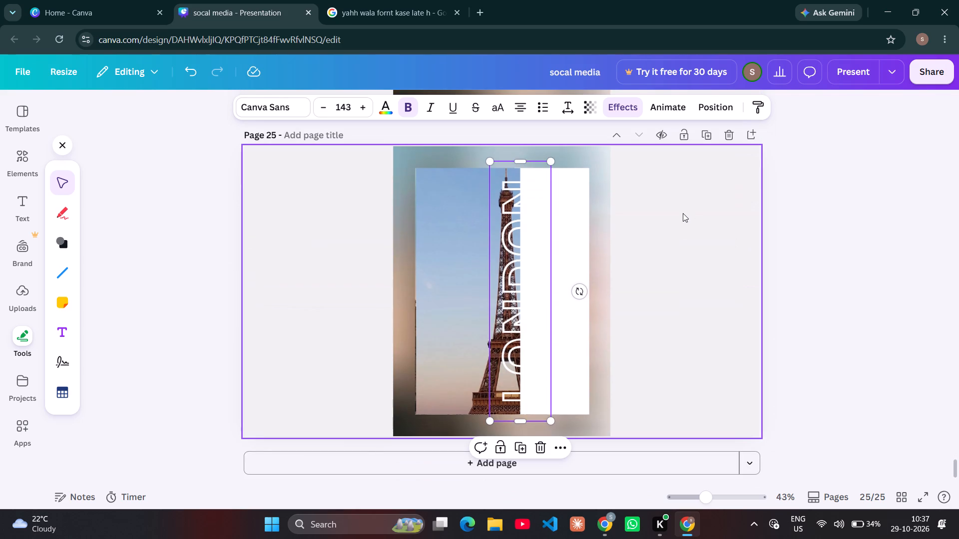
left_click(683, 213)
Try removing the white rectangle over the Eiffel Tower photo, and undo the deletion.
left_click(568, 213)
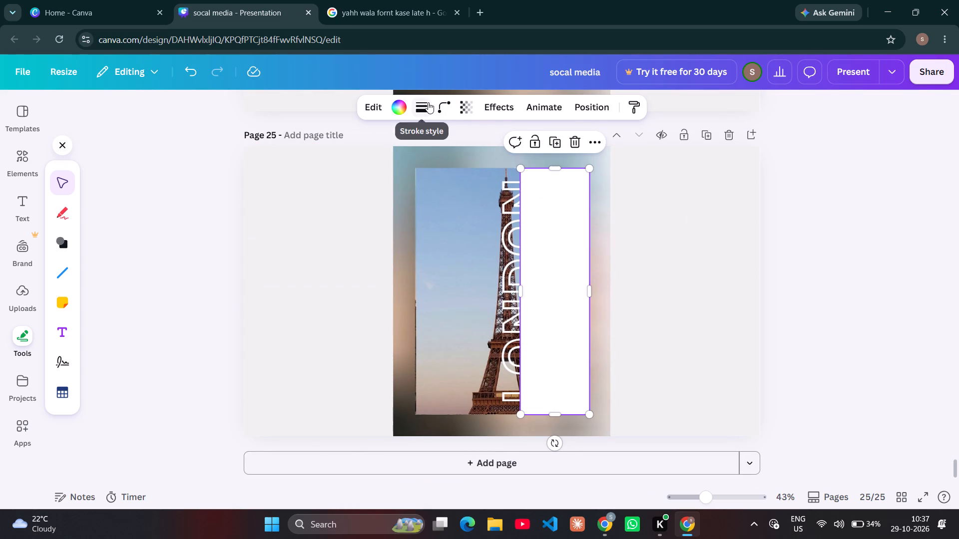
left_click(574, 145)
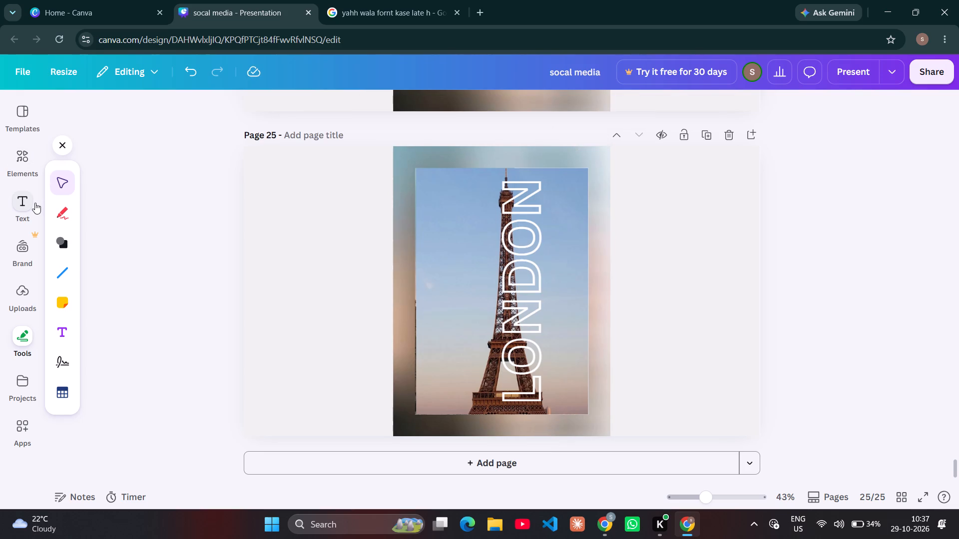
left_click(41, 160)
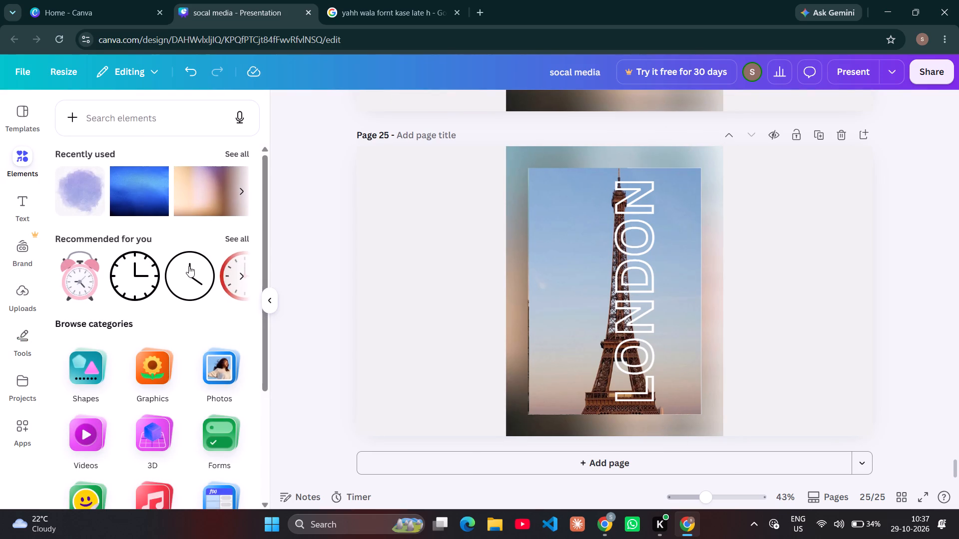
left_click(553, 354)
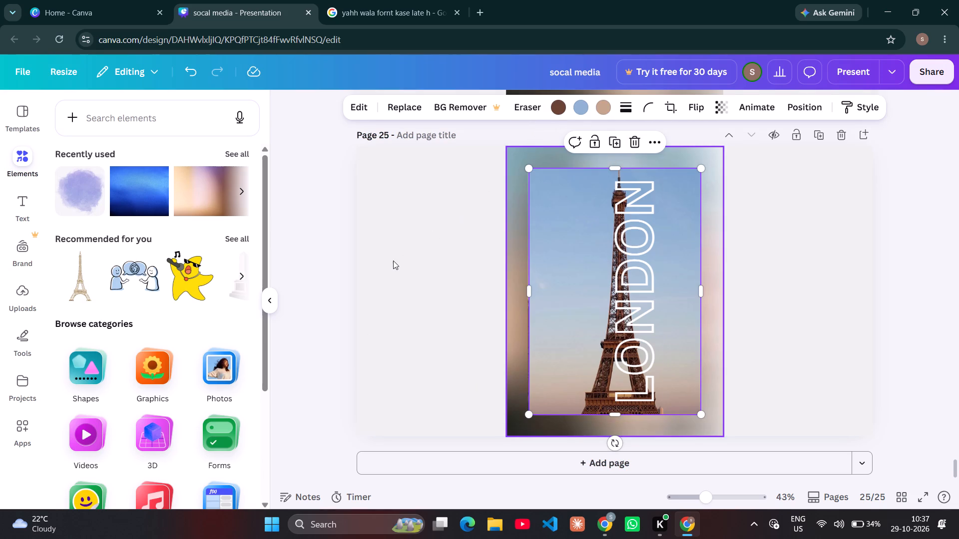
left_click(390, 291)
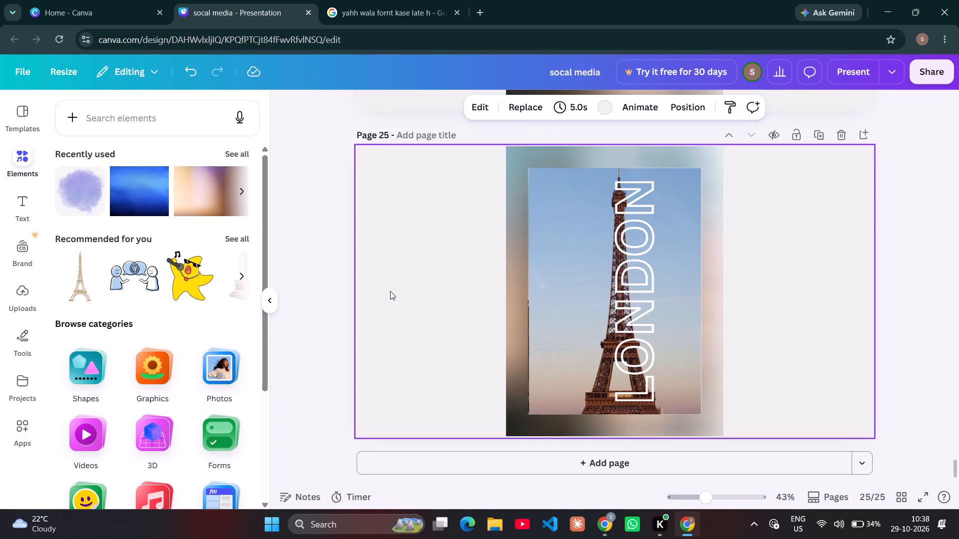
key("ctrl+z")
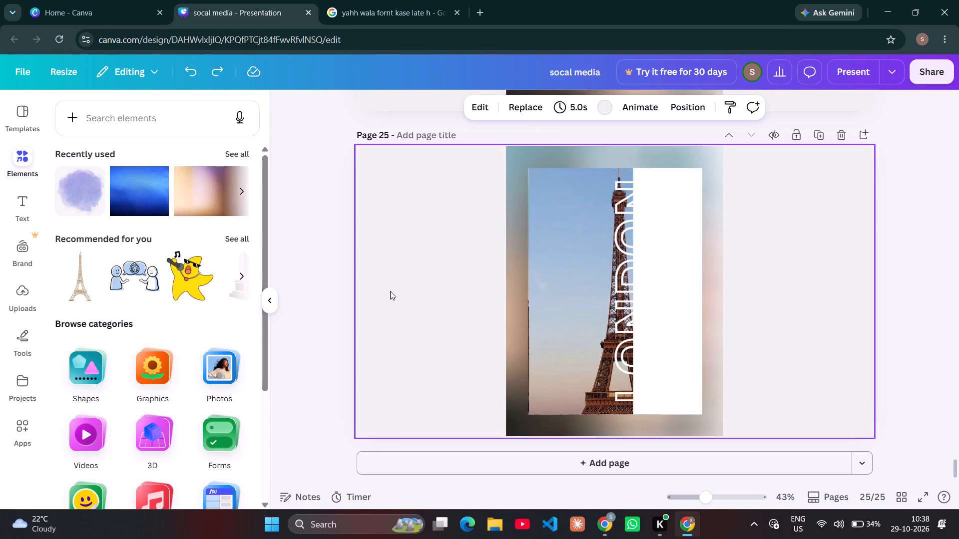
Delete the white rectangle covering the right part of the Eiffel Tower photo.
left_click(685, 291)
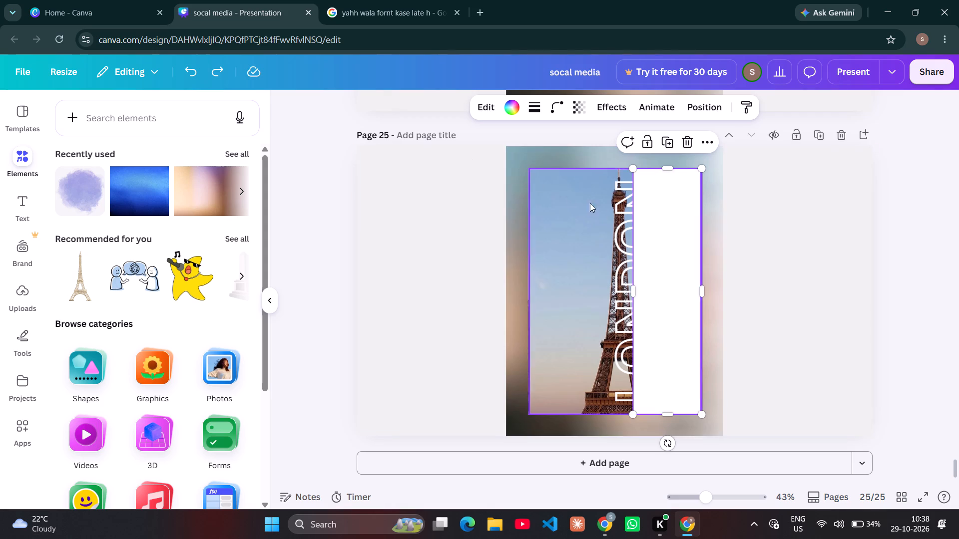
left_click(688, 138)
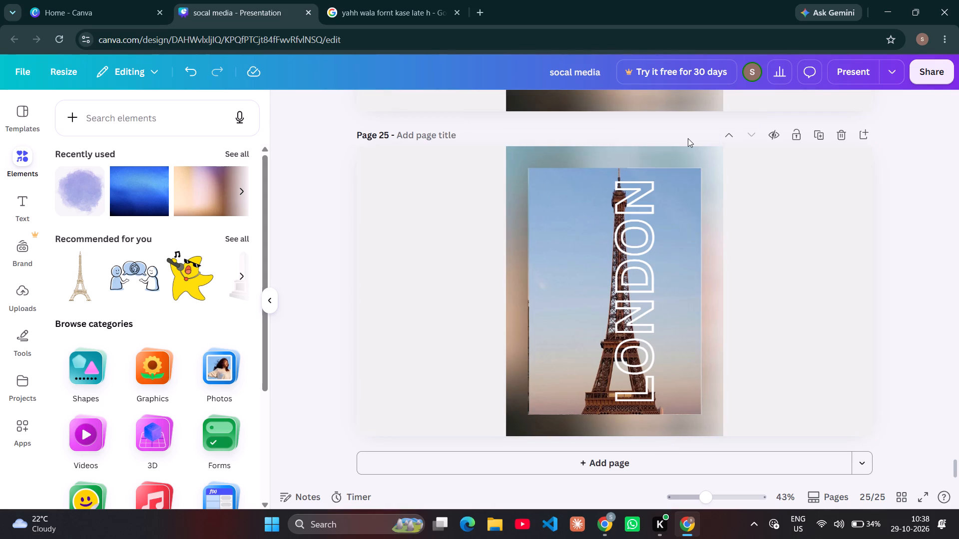
Search the elements library for "white page".
left_click(200, 109)
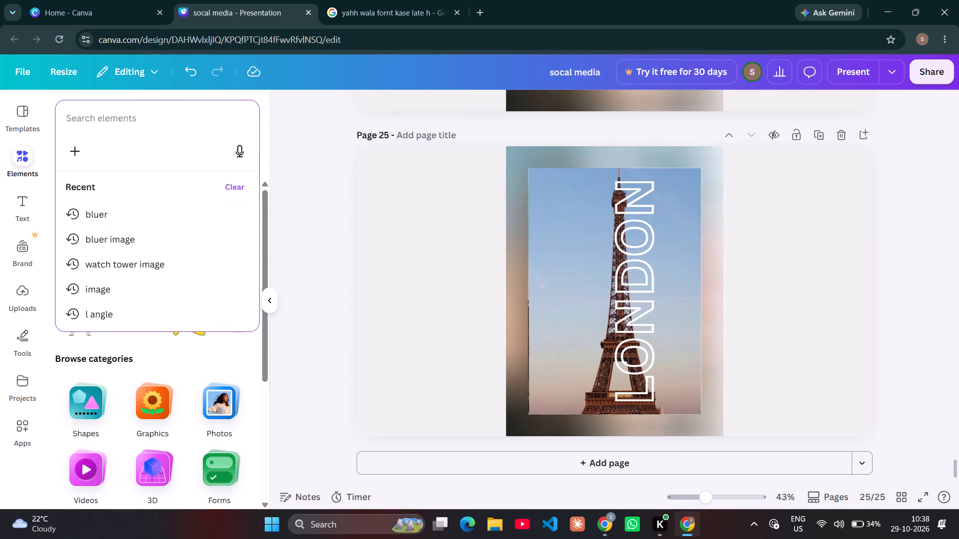
key("w")
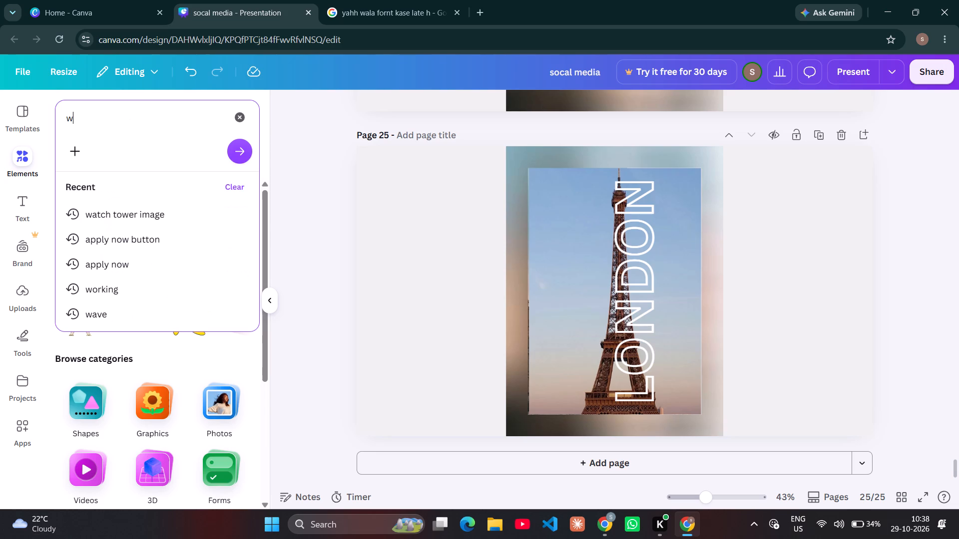
key("h")
type("it")
key("e")
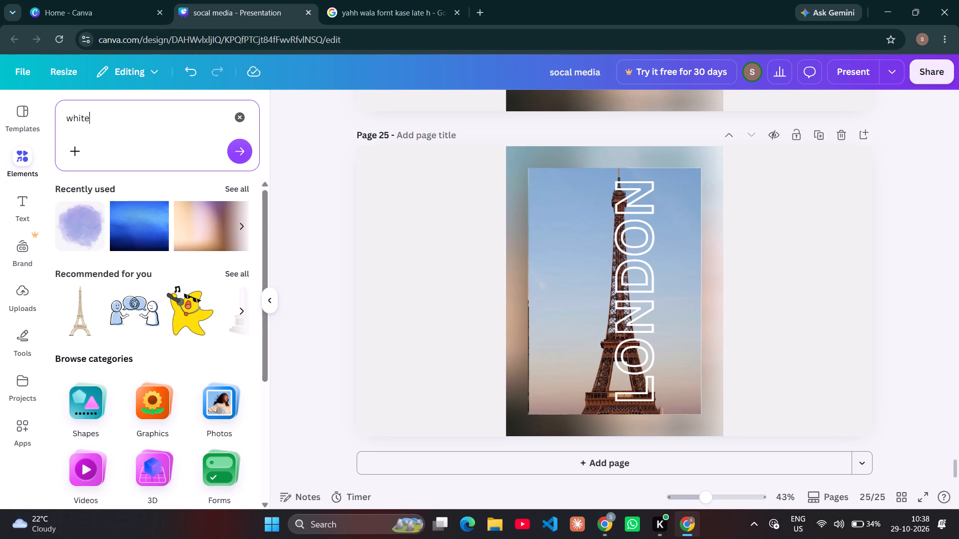
key("space")
key("p")
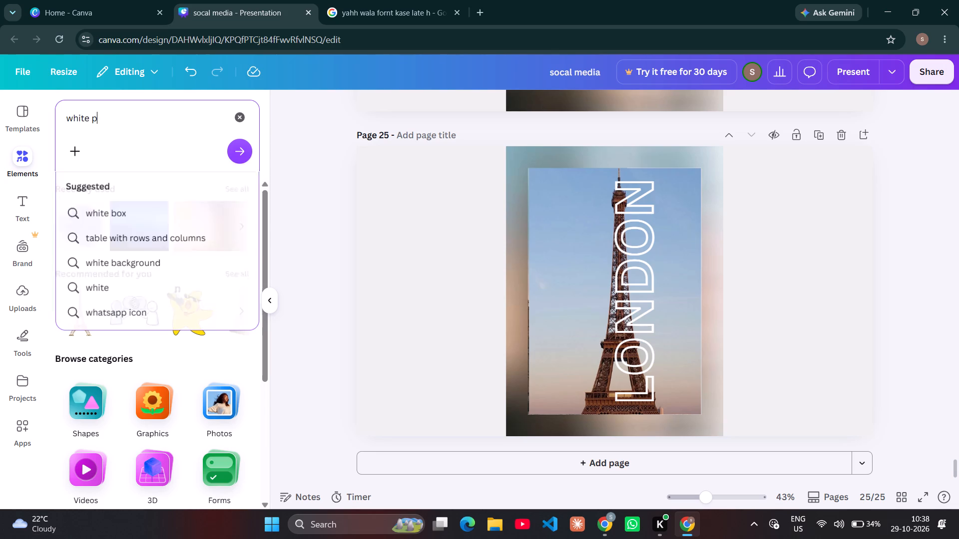
key("a")
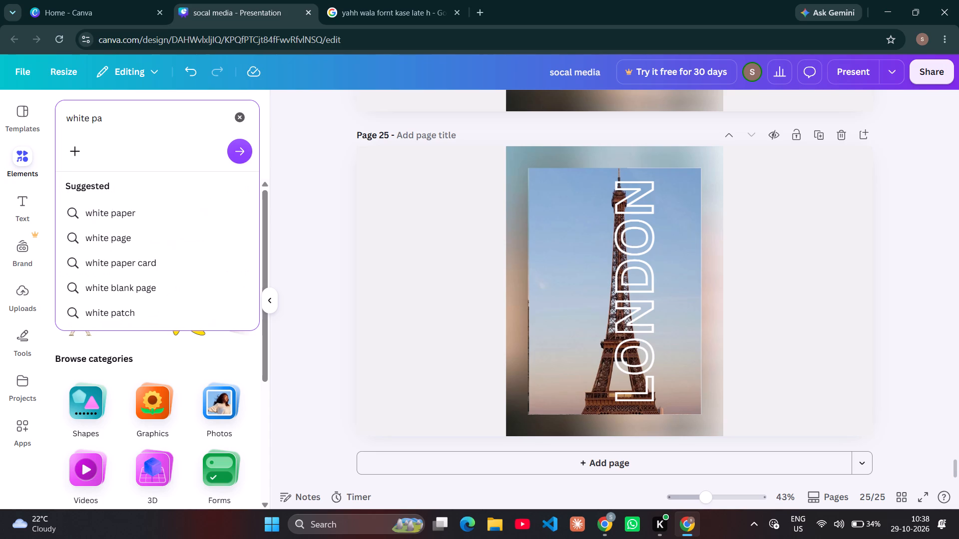
key("g")
key("e")
key("Return")
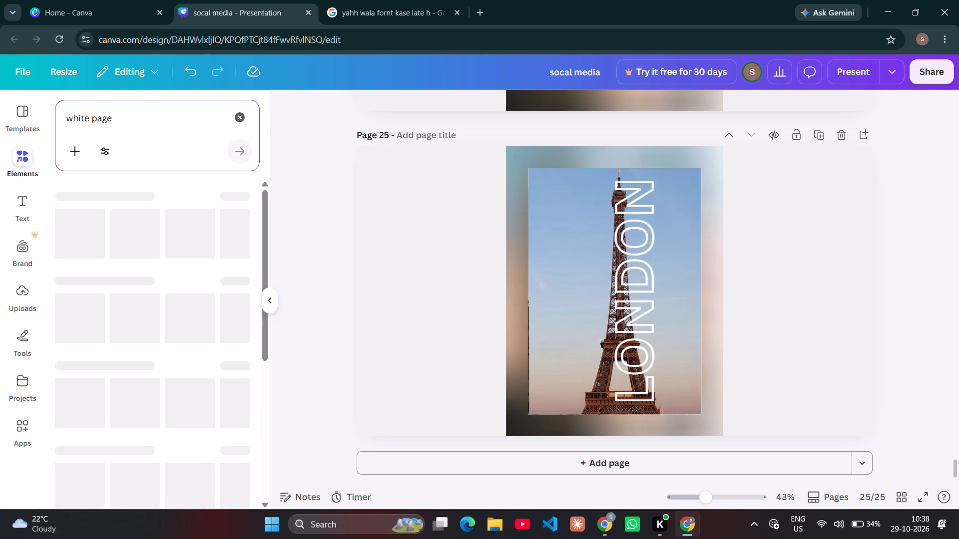
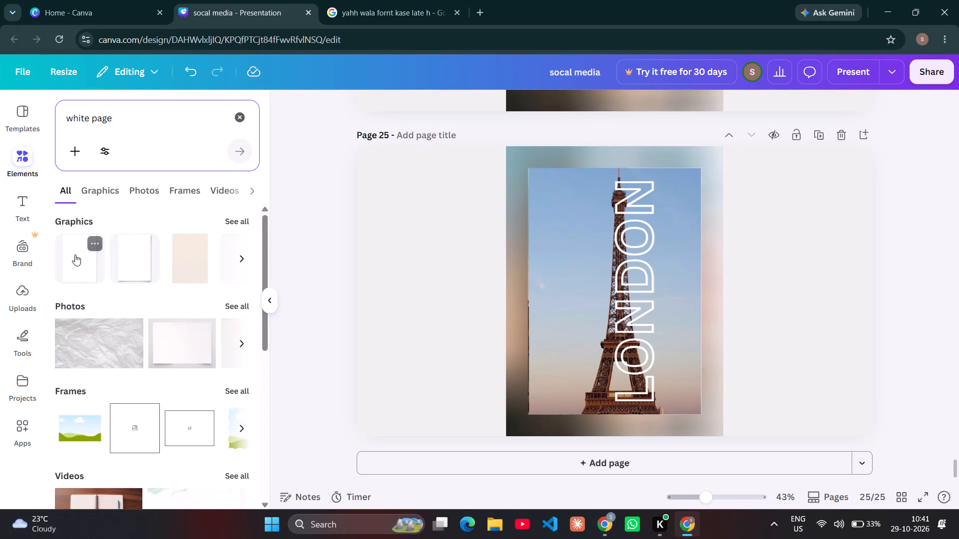
Add the first white page graphic to page 25 and position it over the Eiffel Tower photo, aligned with the photo's top edge.
left_click(75, 255)
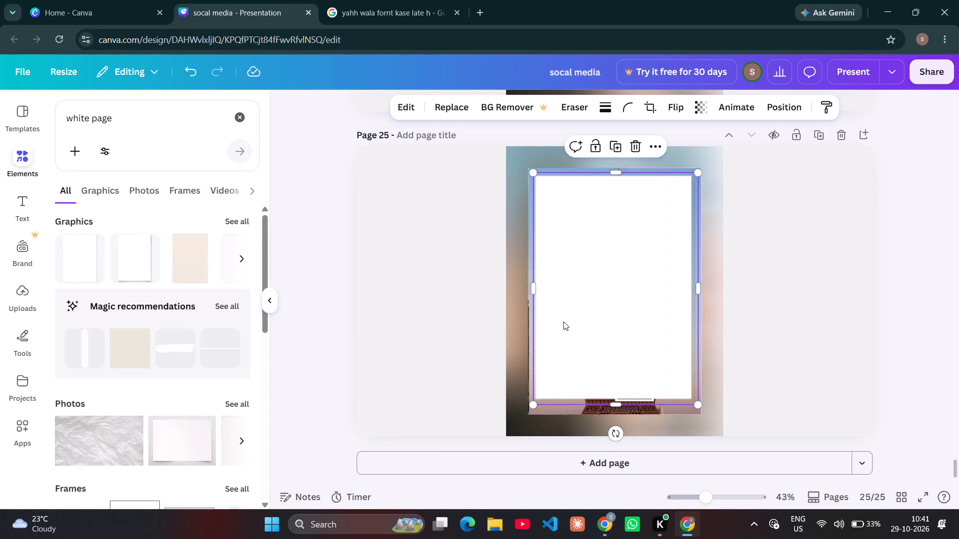
left_click_drag(563, 321, 582, 323)
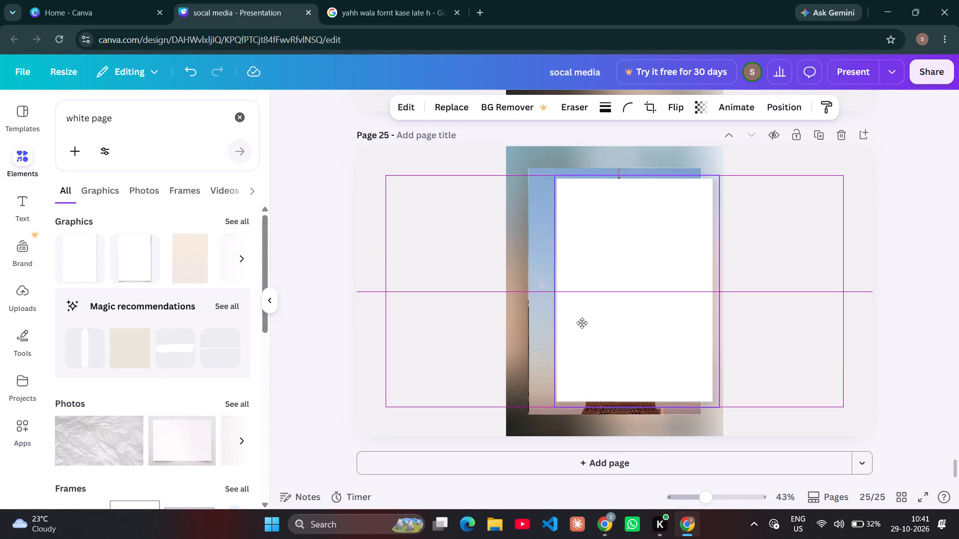
left_click_drag(582, 323, 571, 322)
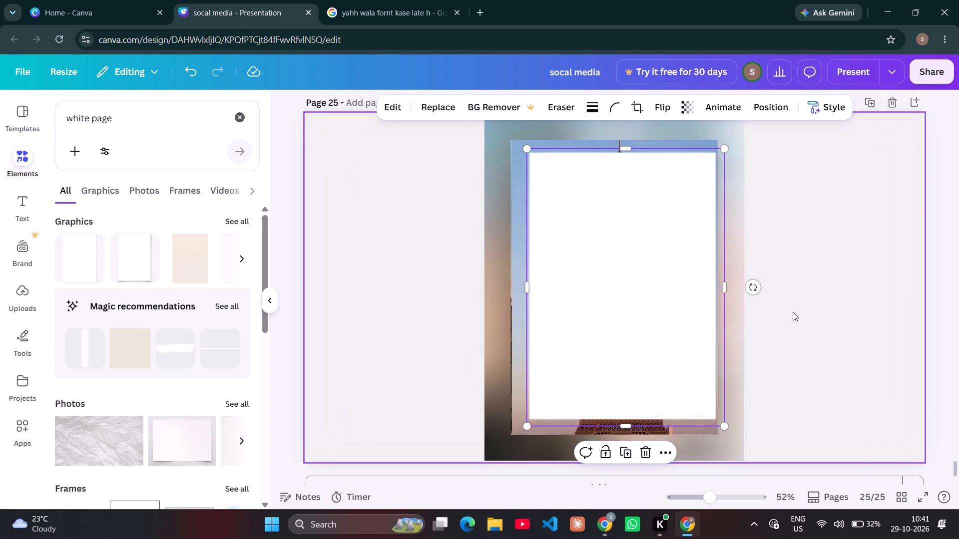
left_click(780, 306)
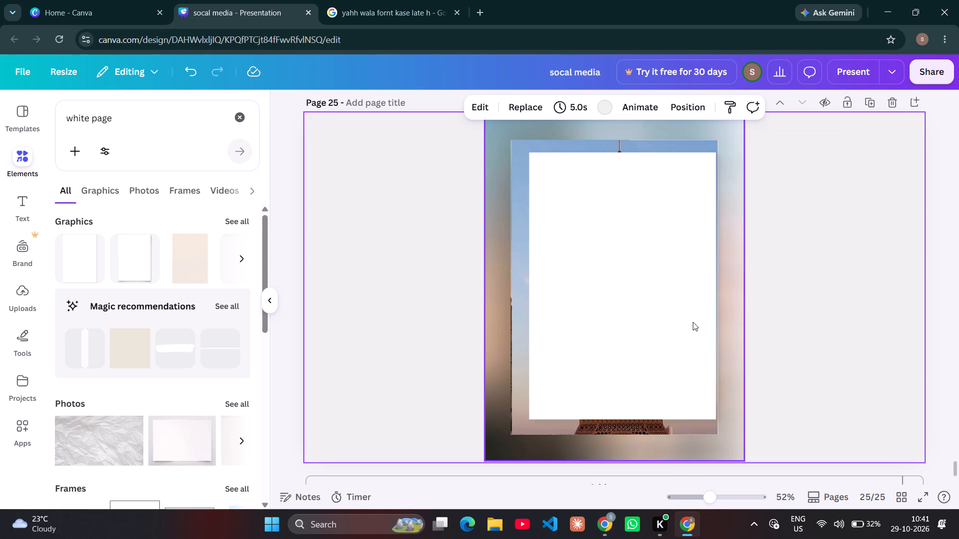
left_click(693, 322)
left_click_drag(694, 327, 696, 326)
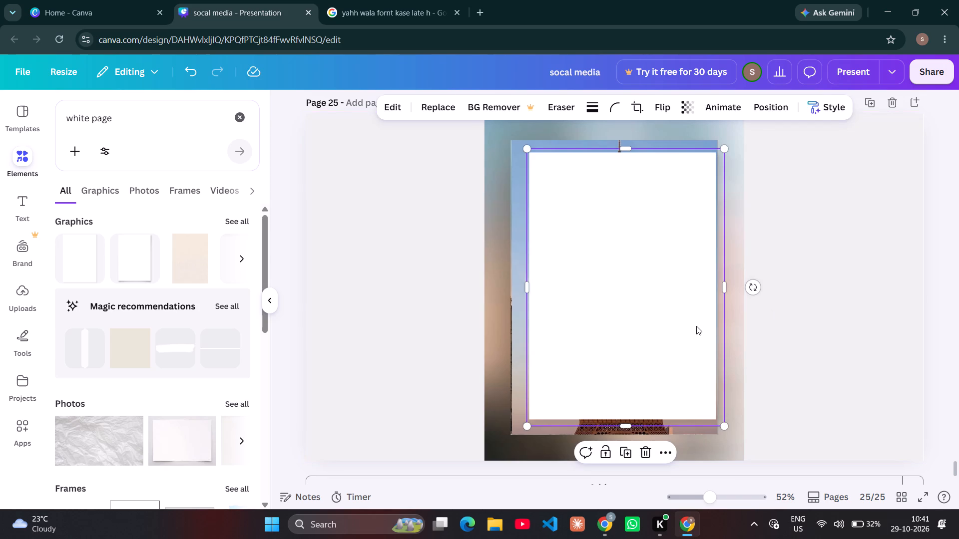
left_click_drag(696, 326, 688, 328)
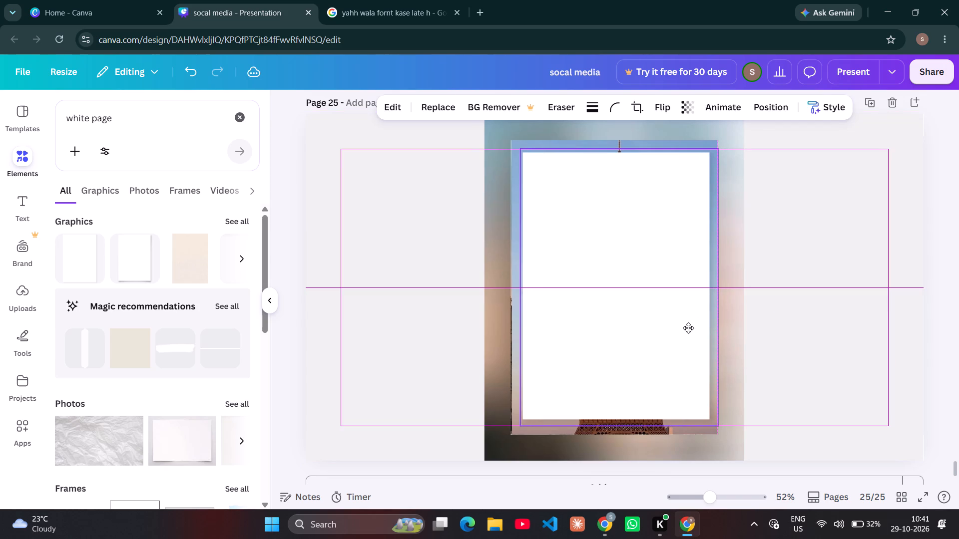
left_click_drag(688, 328, 697, 321)
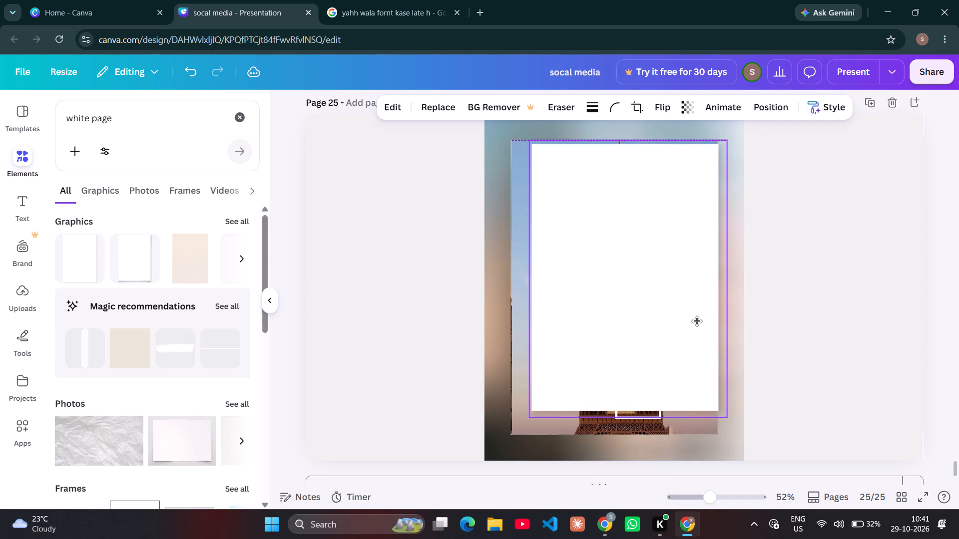
left_click_drag(697, 321, 695, 321)
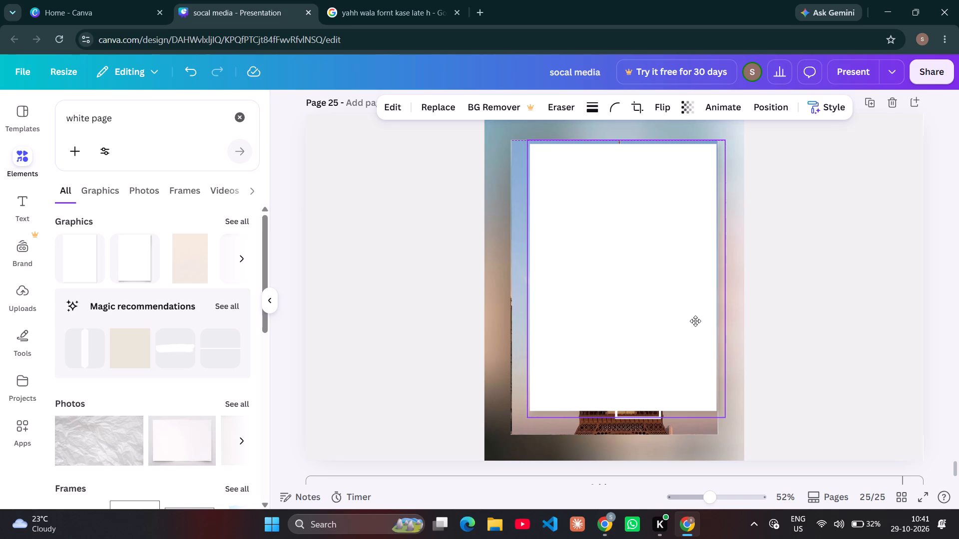
left_click_drag(695, 321, 696, 321)
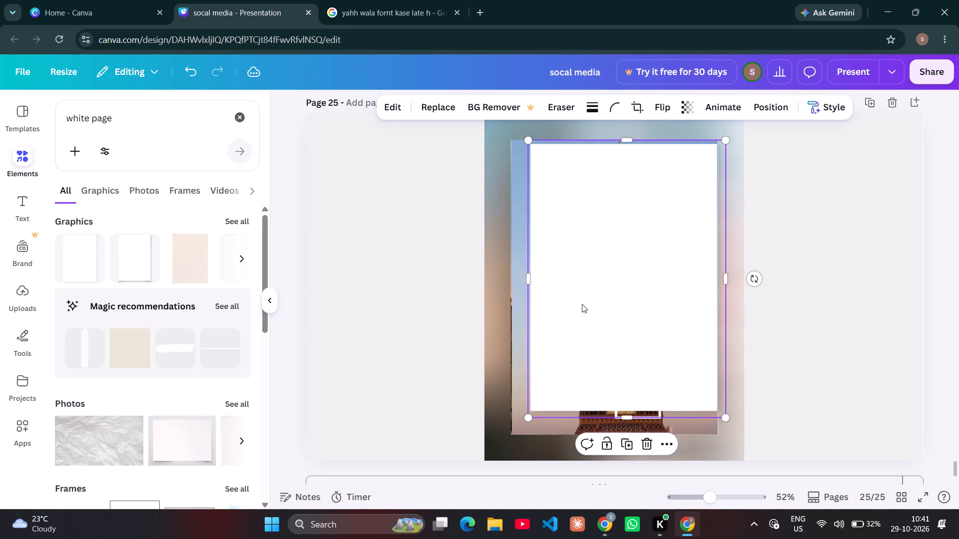
Narrow the white page to a strip starting beside the tower and lengthen it to the photo's bottom, about 942 high.
left_click_drag(527, 282, 563, 285)
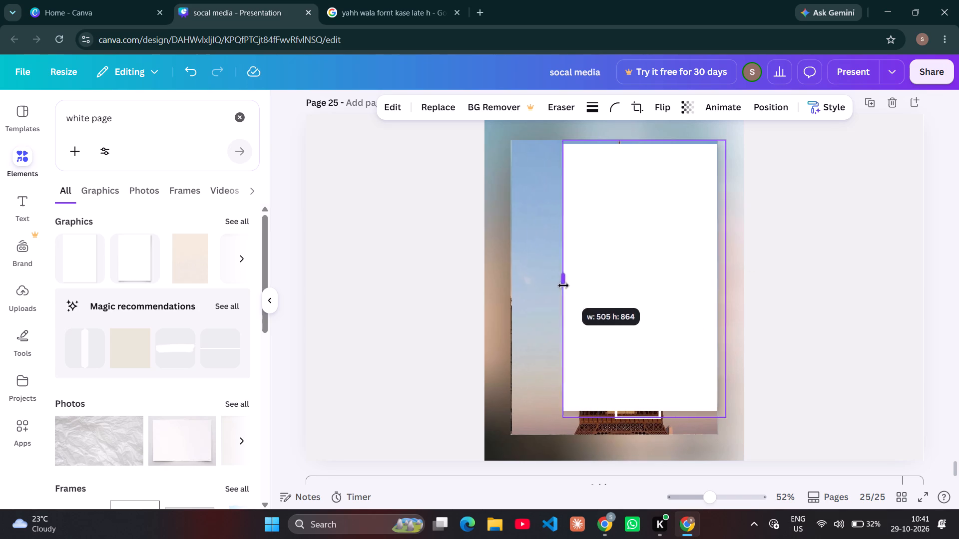
left_click_drag(563, 285, 629, 294)
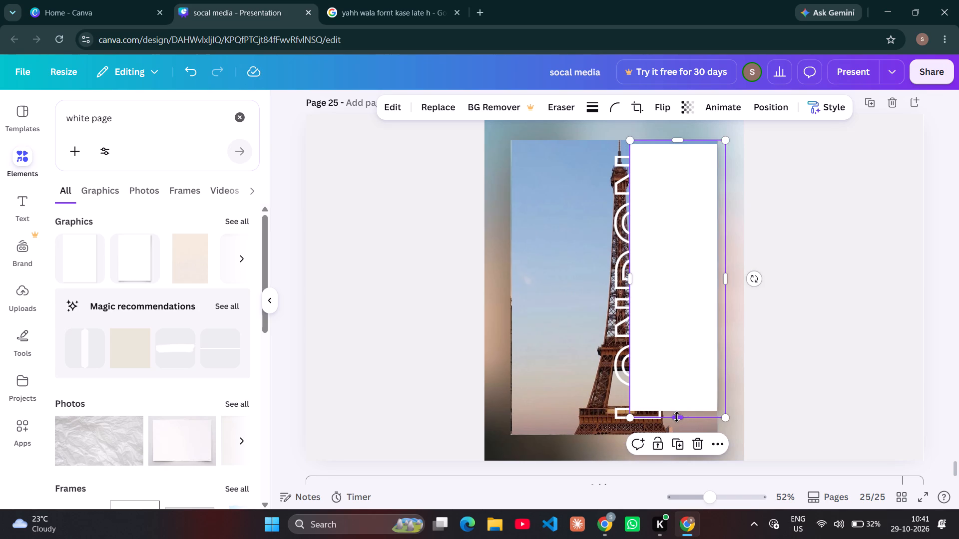
left_click_drag(677, 417, 679, 441)
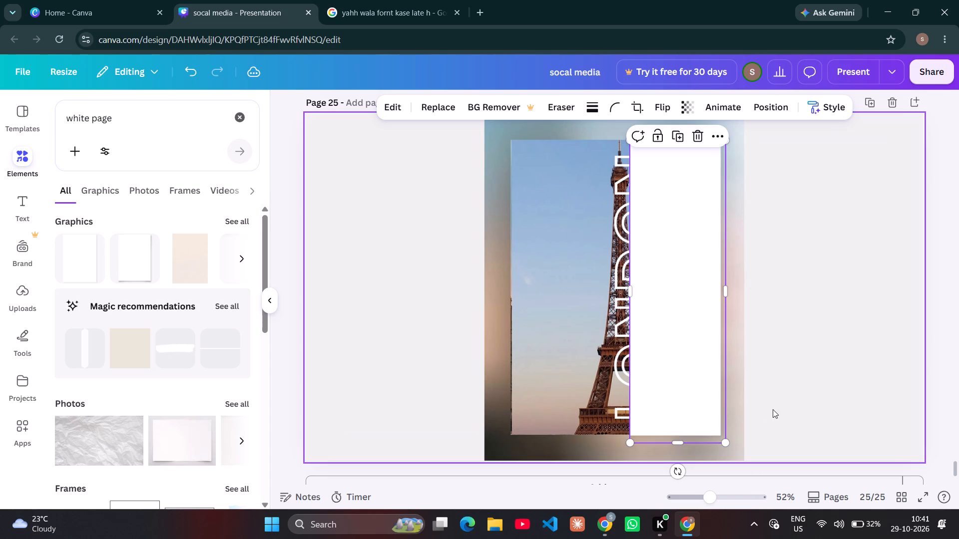
left_click(773, 409)
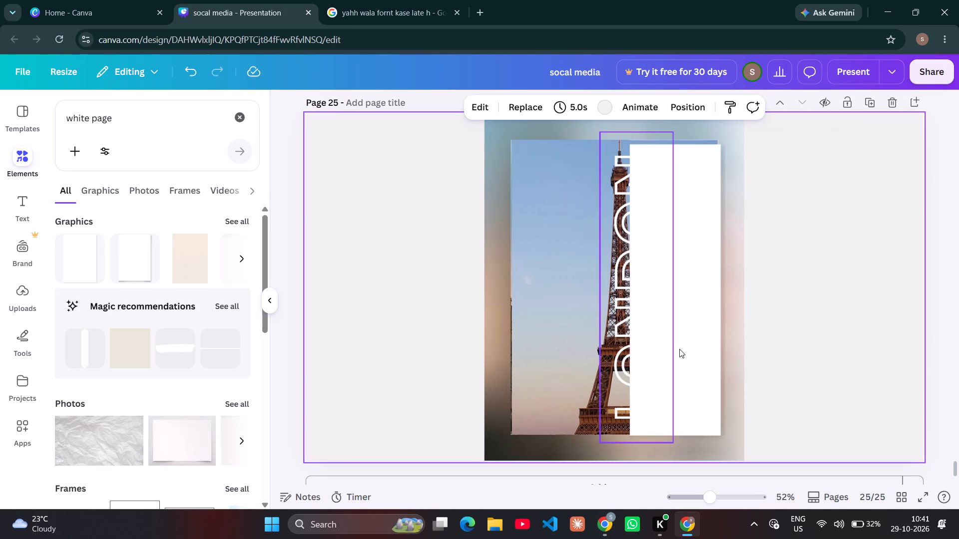
Trim the white strip to about 273 wide, flush with the photo's right edge, and raise its top edge toward the photo's top.
left_click(710, 327)
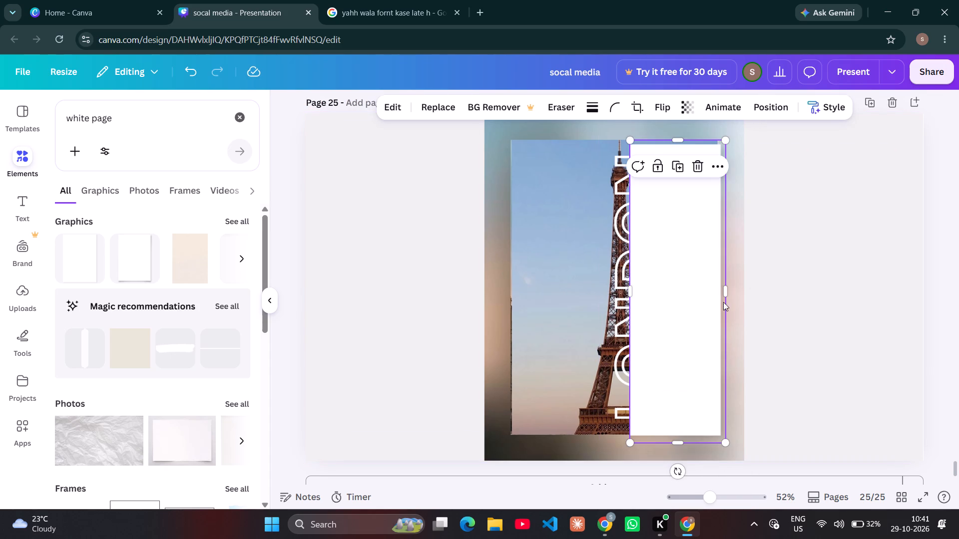
scroll(747, 329, "up", 1)
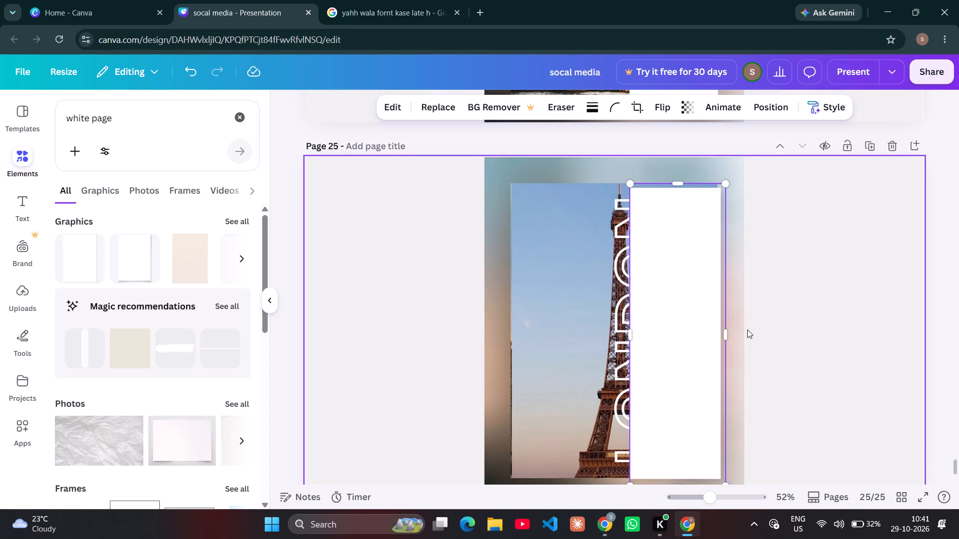
scroll(747, 329, "up", 1)
left_click_drag(725, 343, 718, 343)
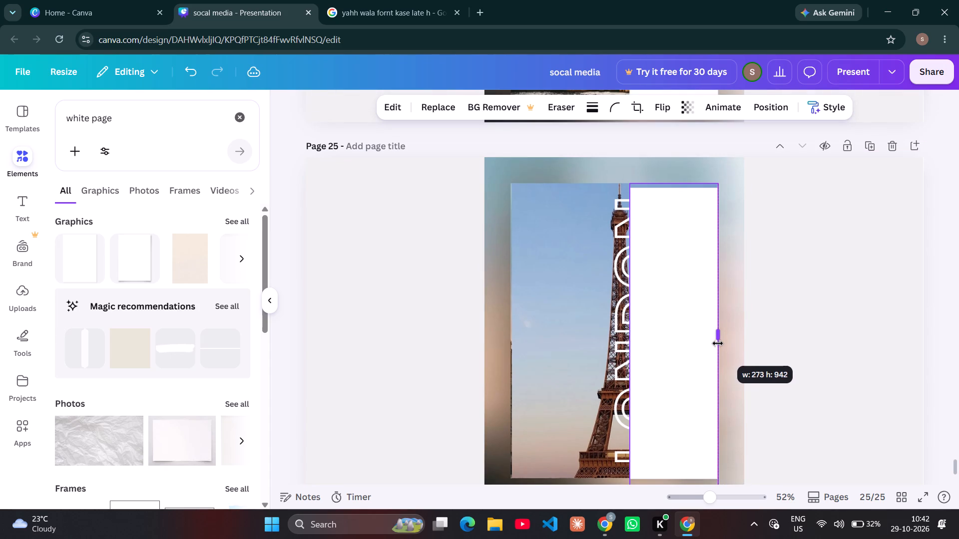
left_click_drag(718, 343, 718, 342)
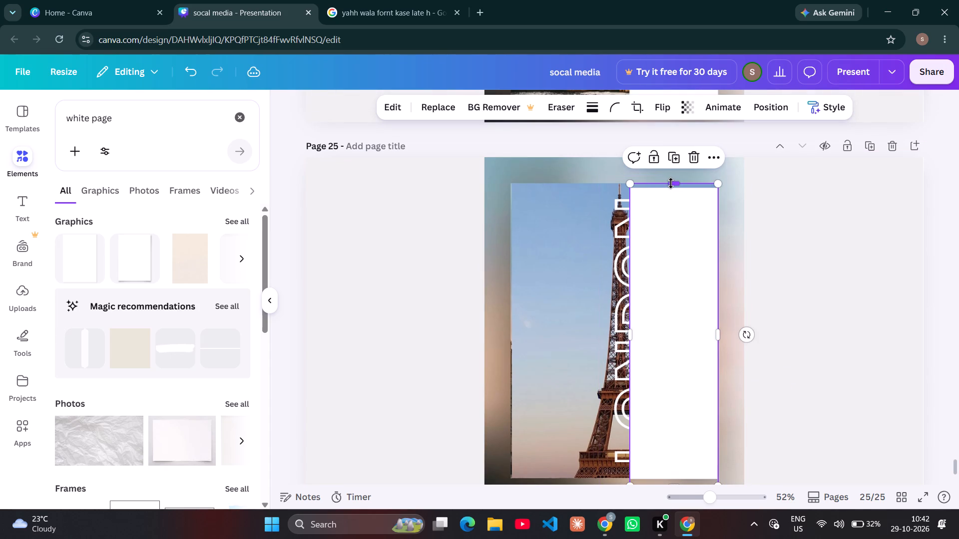
left_click(671, 183)
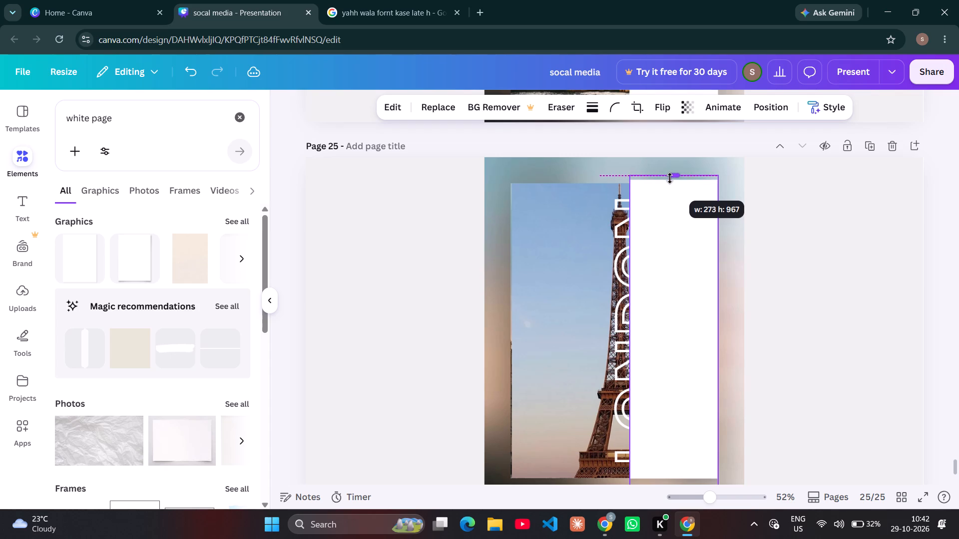
left_click(773, 255)
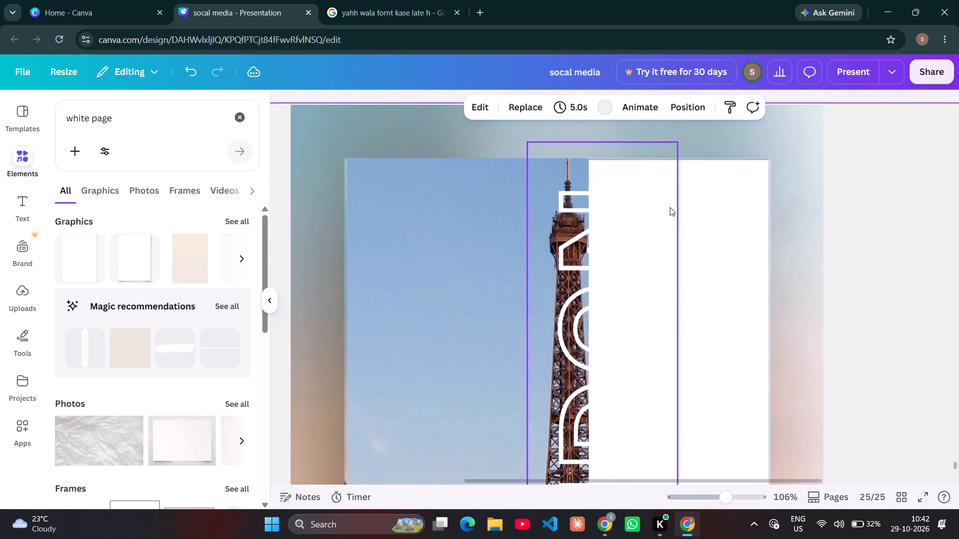
Fine-tune the white strip's top edge so it fully covers the top of the photo, and check its lower part.
scroll(670, 207, "left", 3)
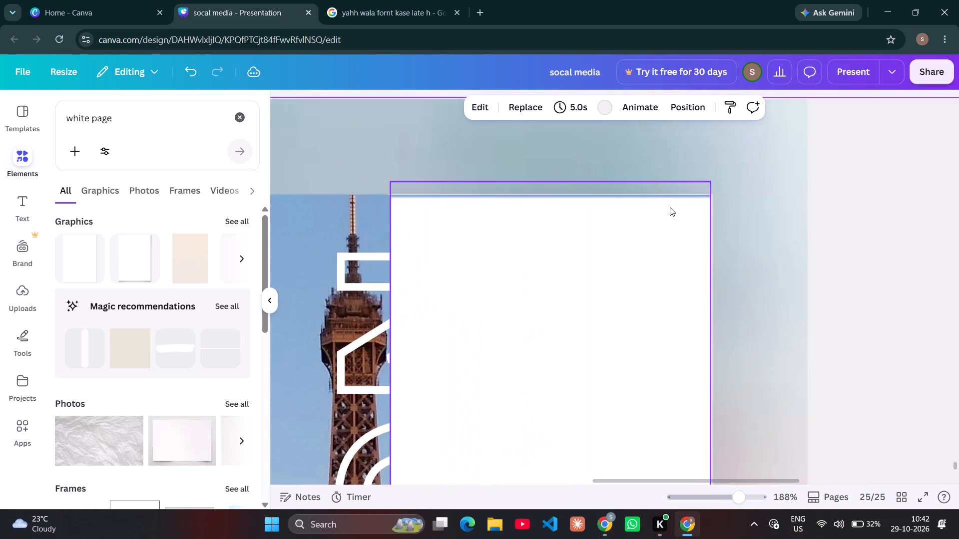
scroll(670, 207, "left", 1)
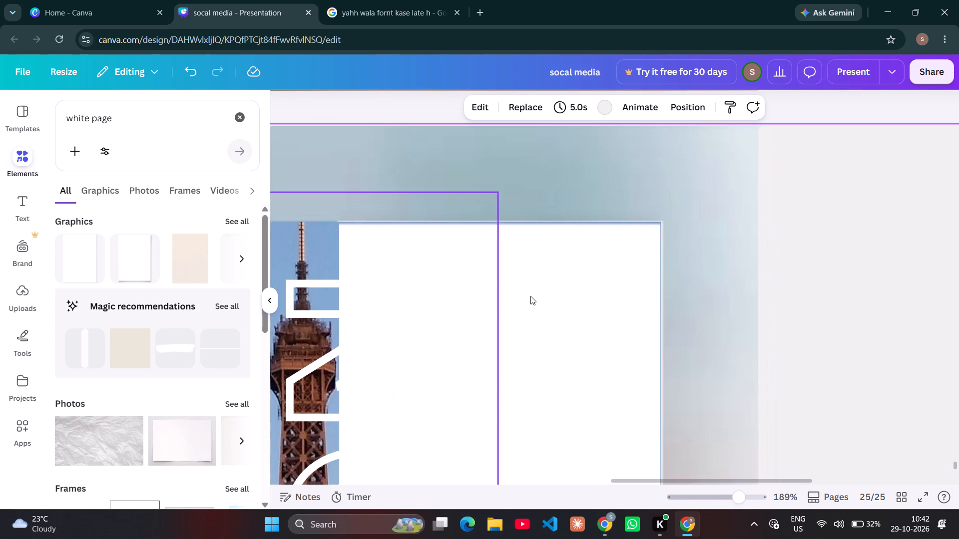
left_click(530, 296)
left_click(580, 298)
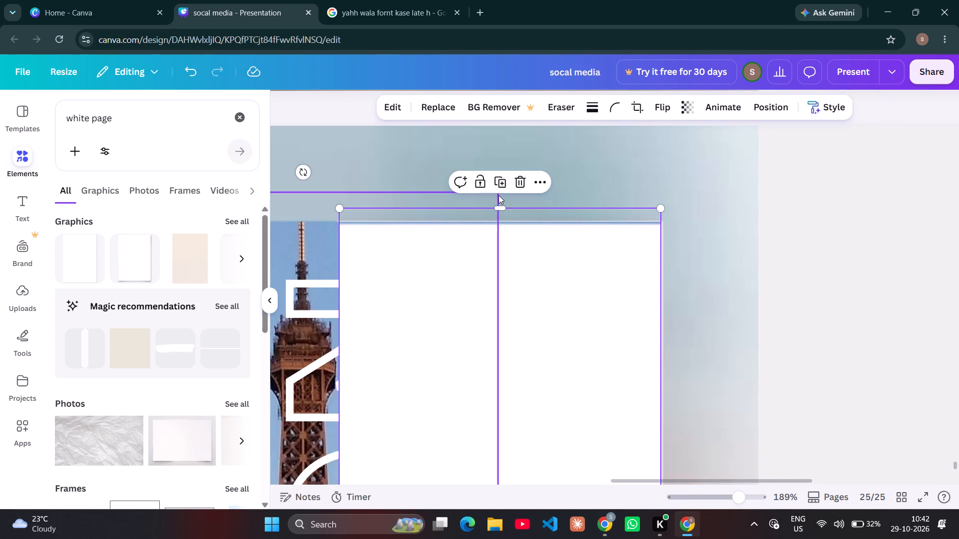
left_click(504, 207)
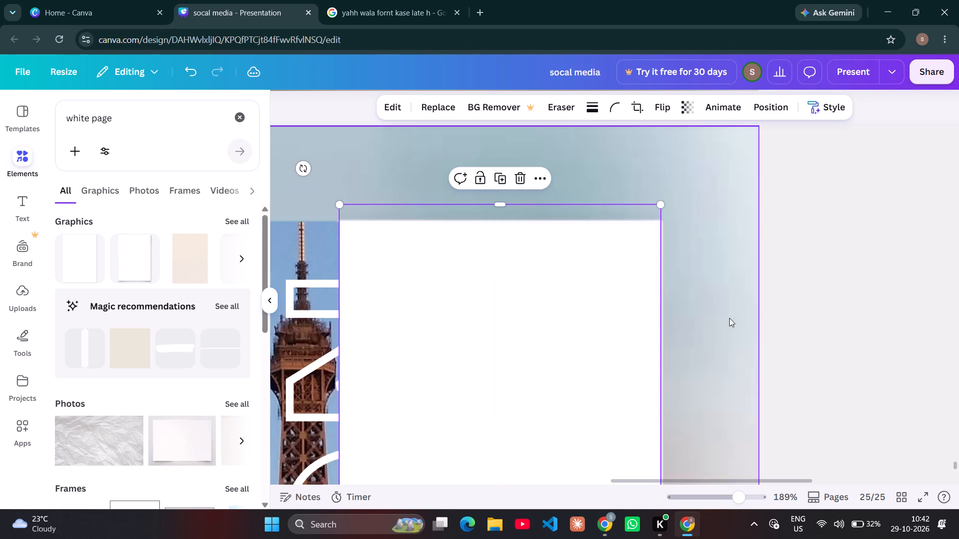
scroll(729, 318, "down", 9)
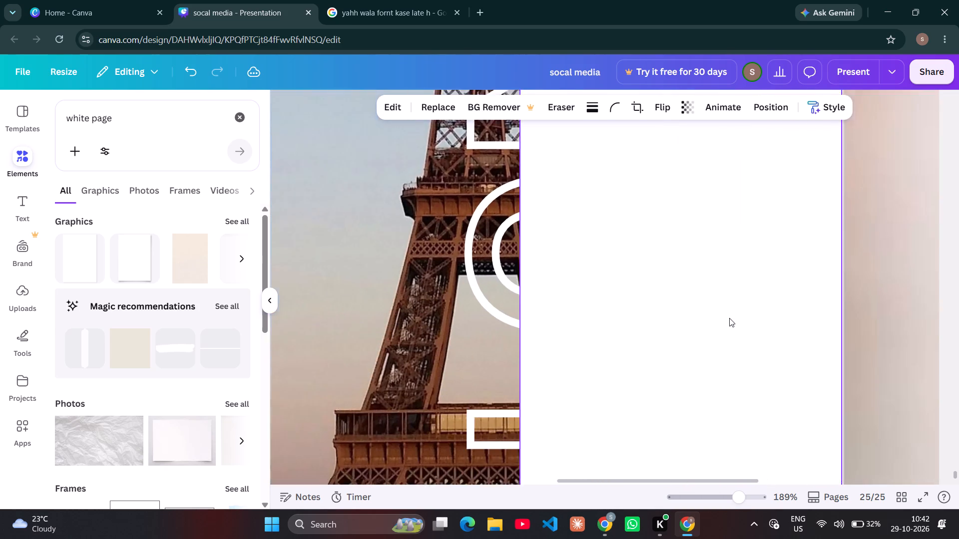
scroll(729, 318, "down", 4)
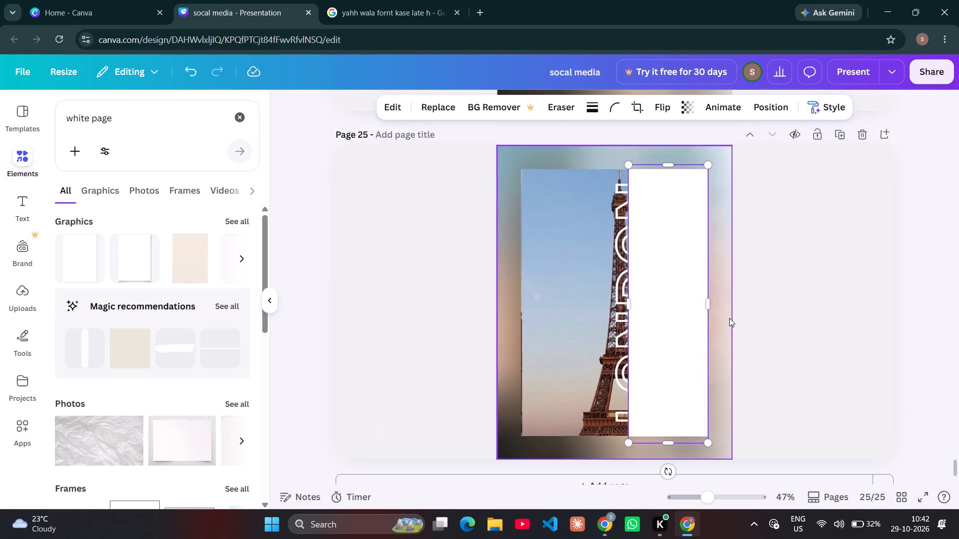
Bring the vertical LONDON text forward in front of the white page strip.
left_click(617, 355)
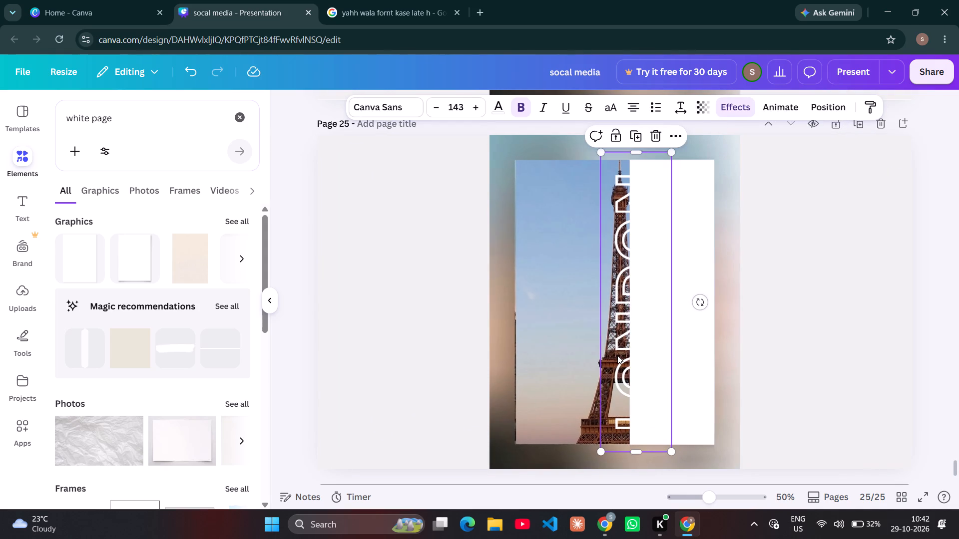
key("ctrl+bracketright")
key("ctrl+bracketright")
key("ctrl+bracketright")
key("ctrl+bracketright")
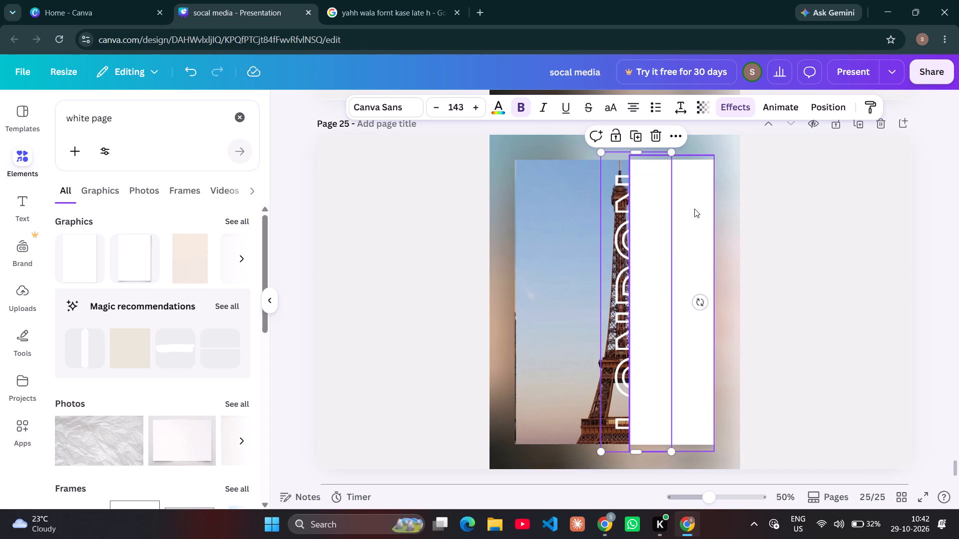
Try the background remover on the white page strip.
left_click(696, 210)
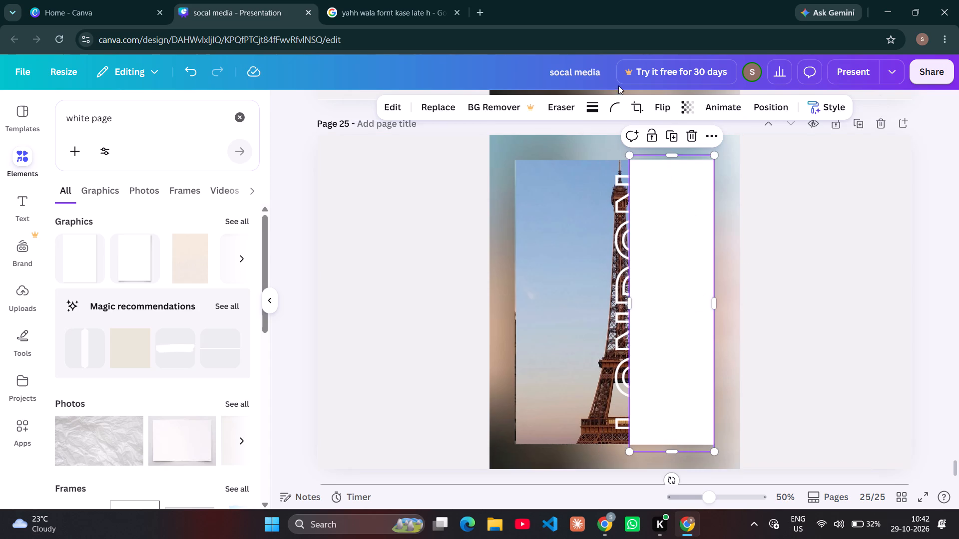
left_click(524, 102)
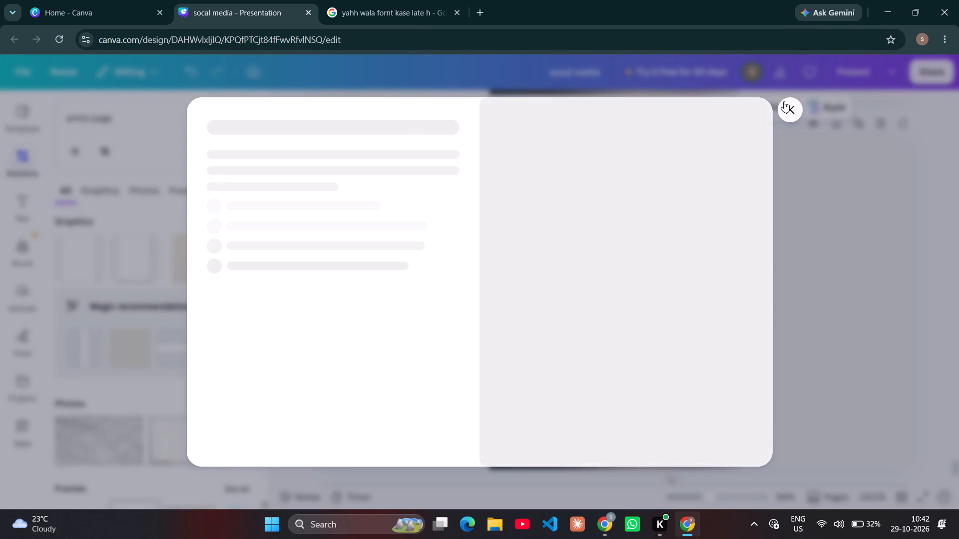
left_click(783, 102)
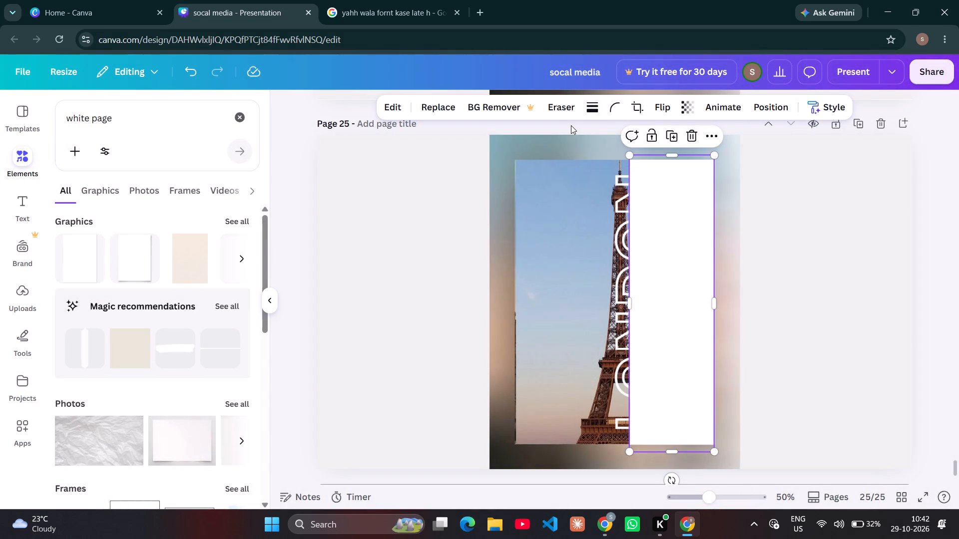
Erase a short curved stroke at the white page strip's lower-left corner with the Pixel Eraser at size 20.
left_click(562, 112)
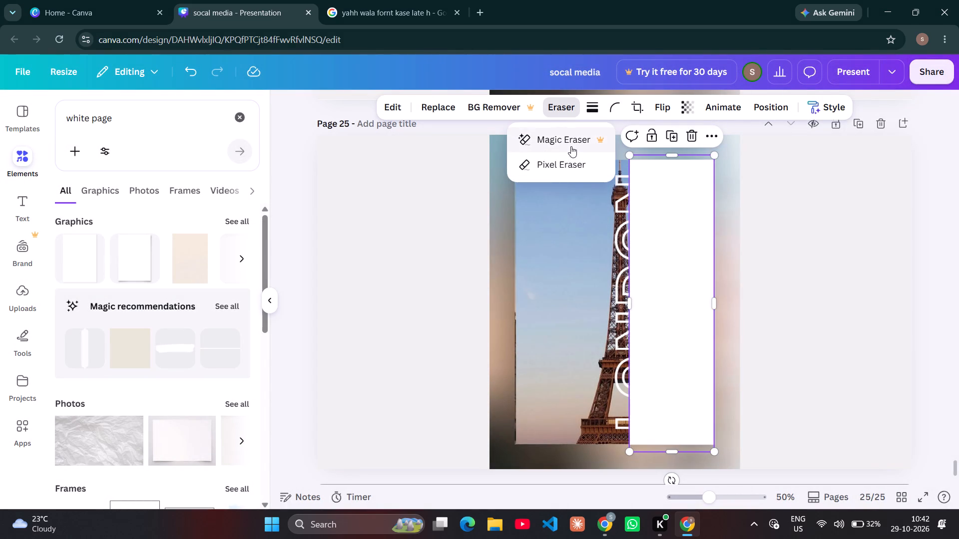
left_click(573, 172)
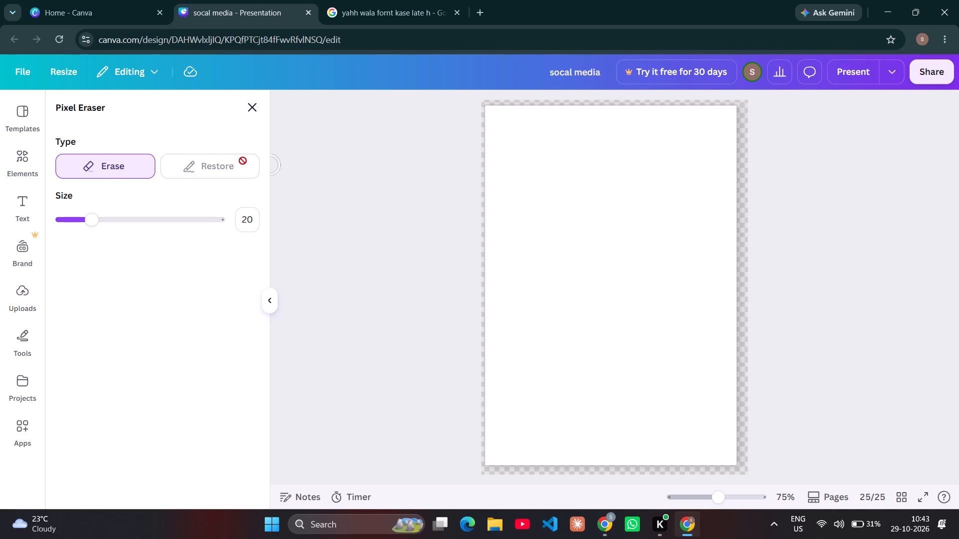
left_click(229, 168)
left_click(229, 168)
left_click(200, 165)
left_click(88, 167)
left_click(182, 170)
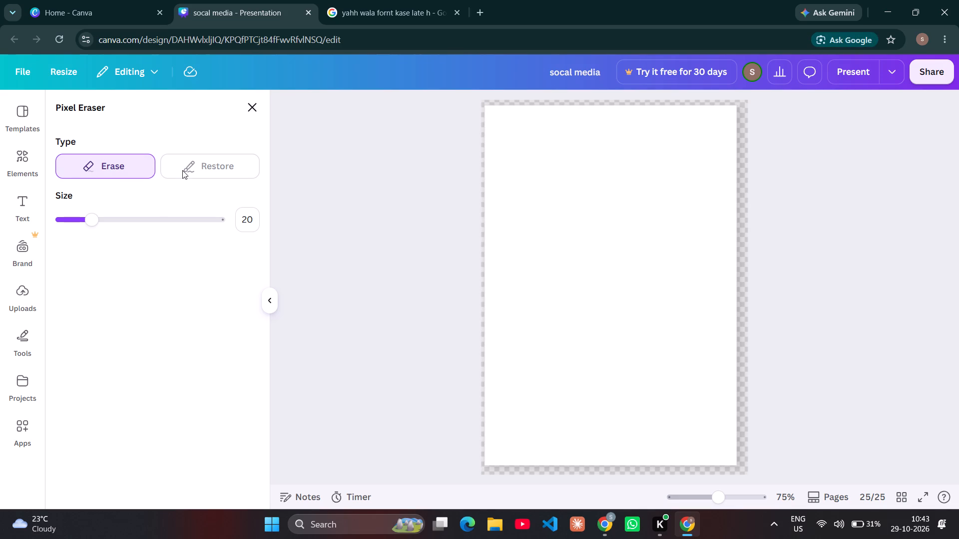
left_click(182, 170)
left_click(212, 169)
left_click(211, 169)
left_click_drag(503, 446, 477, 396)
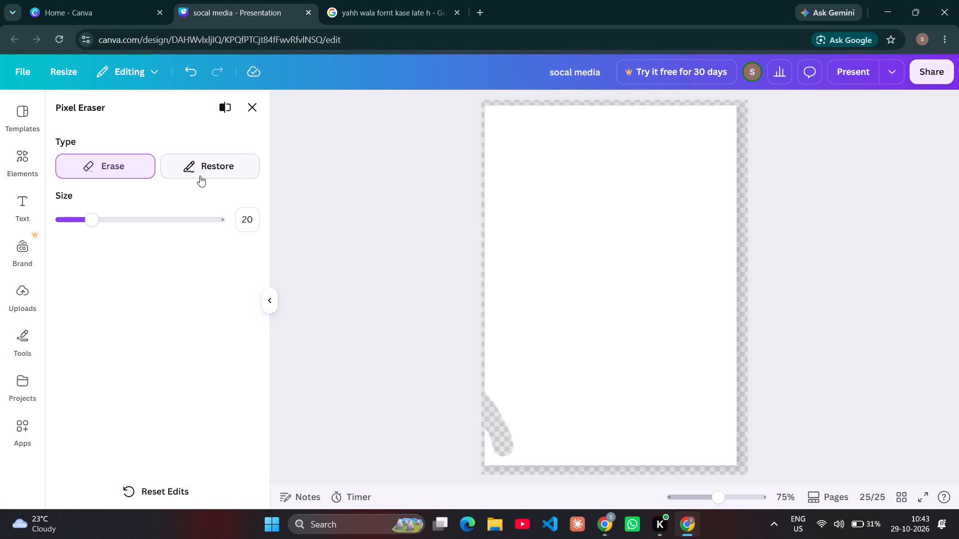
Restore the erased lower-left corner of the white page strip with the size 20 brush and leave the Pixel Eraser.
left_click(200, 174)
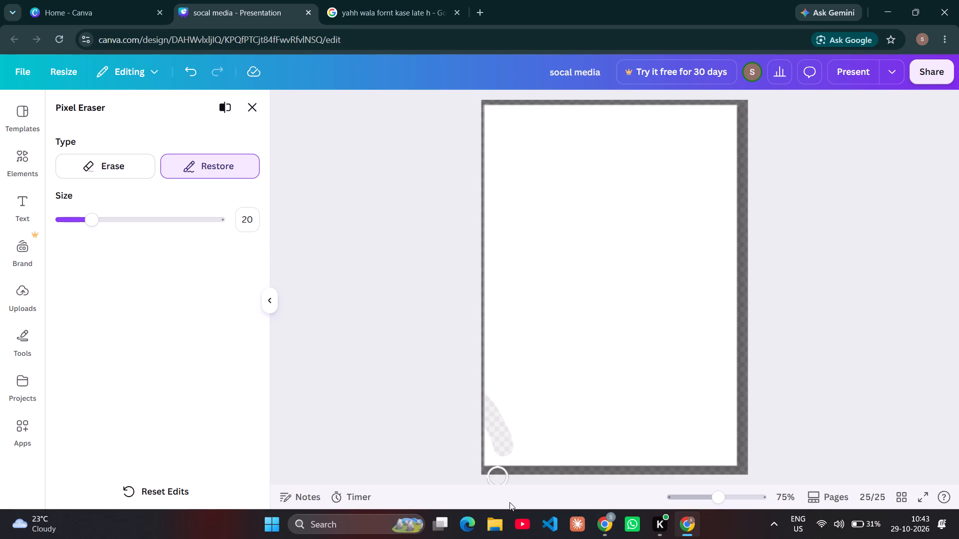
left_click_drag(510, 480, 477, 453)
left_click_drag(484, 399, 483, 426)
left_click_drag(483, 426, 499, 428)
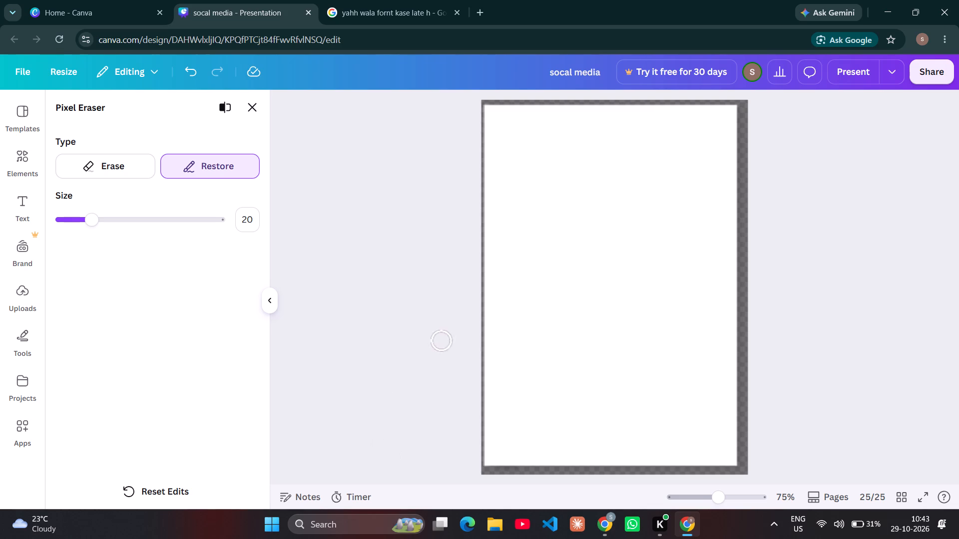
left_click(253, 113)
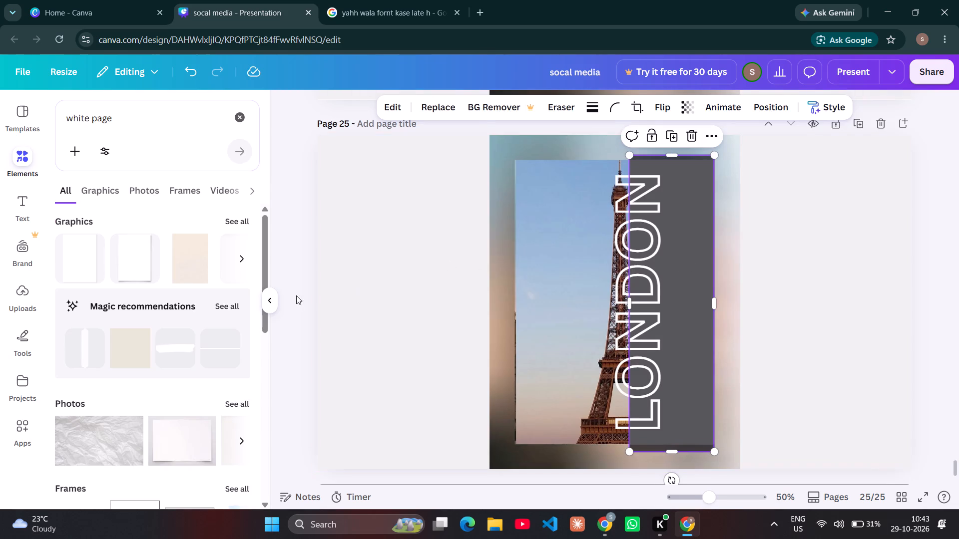
Compare the Eiffel Tower poster on page 25 with page 24's London poster, examining how the lettering meets the white strip.
left_click(382, 287)
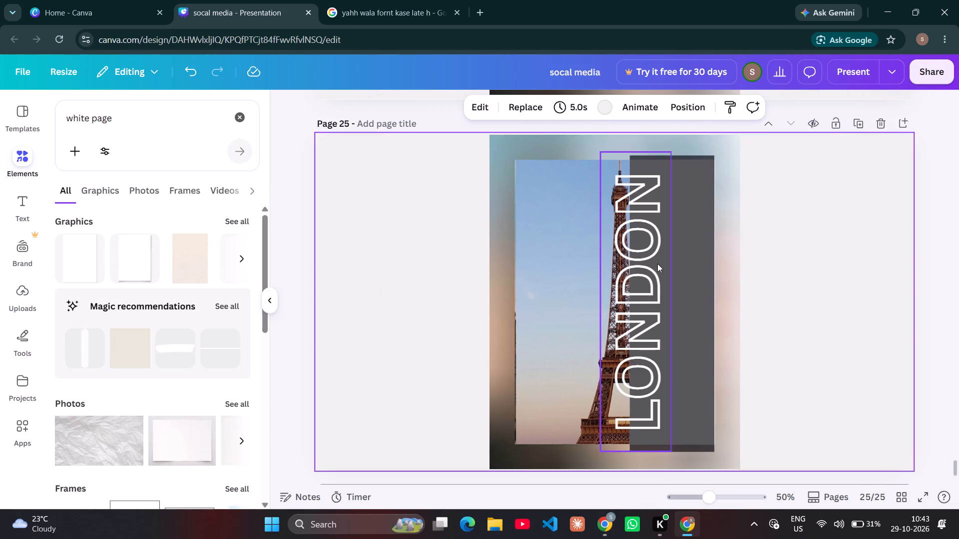
left_click(308, 367)
scroll(308, 367, "up", 3)
scroll(308, 367, "right", 1)
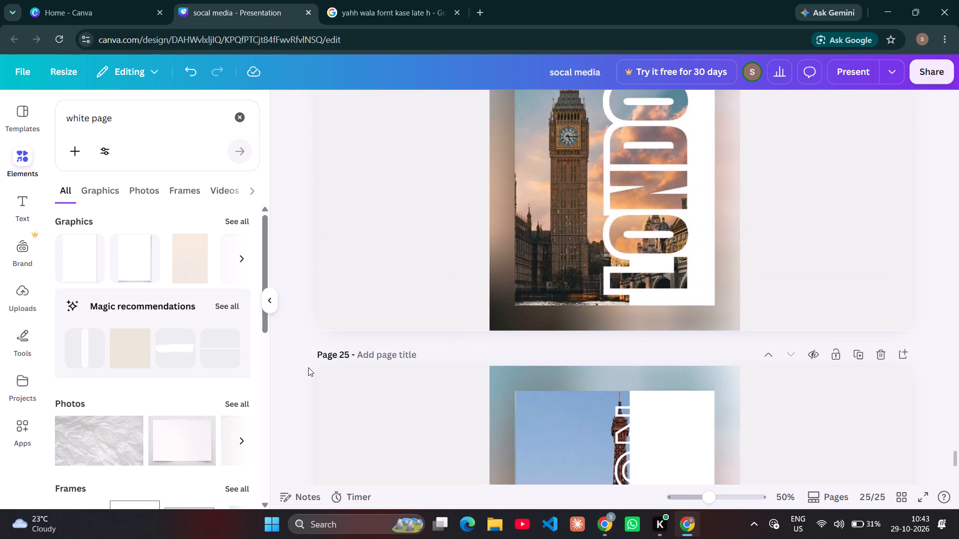
scroll(308, 367, "right", 1)
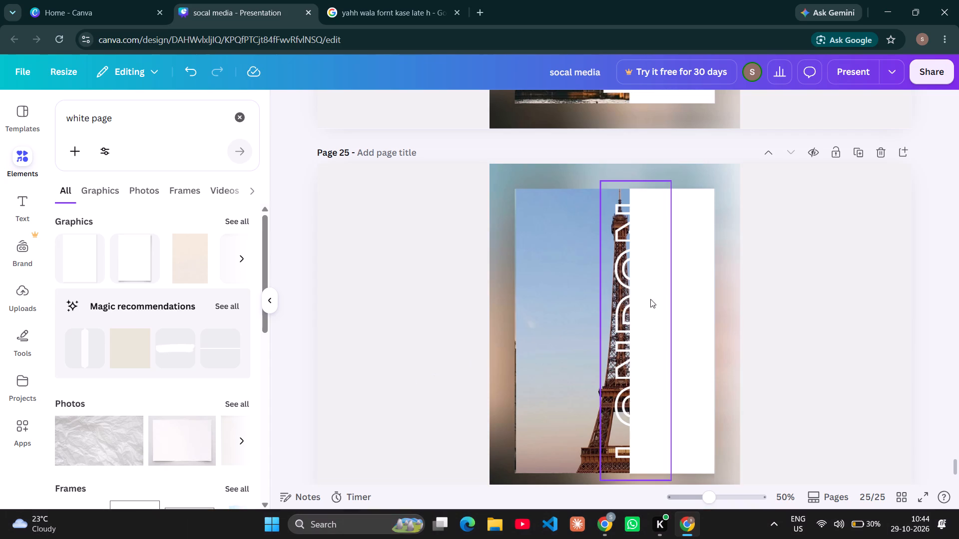
scroll(642, 296, "up", 4)
scroll(642, 296, "down", 6)
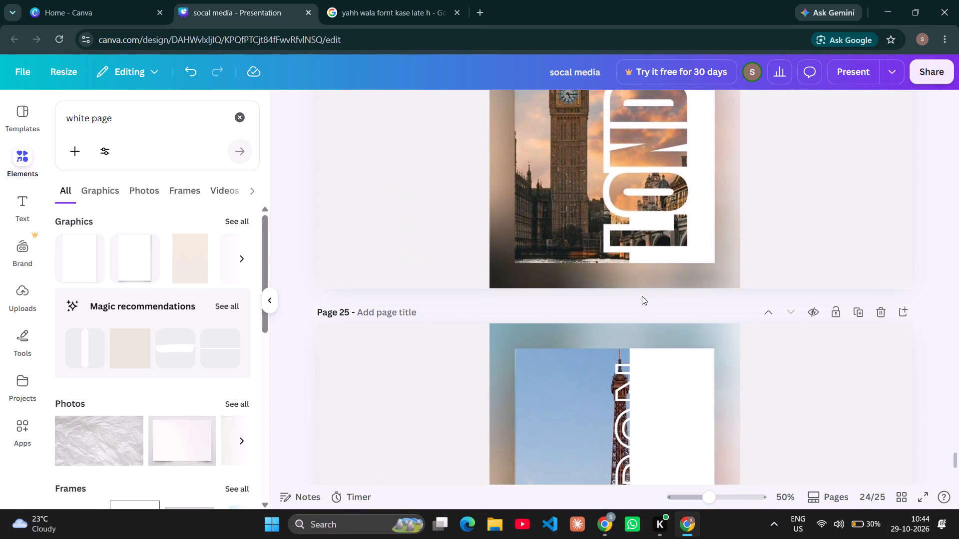
scroll(642, 296, "right", 6)
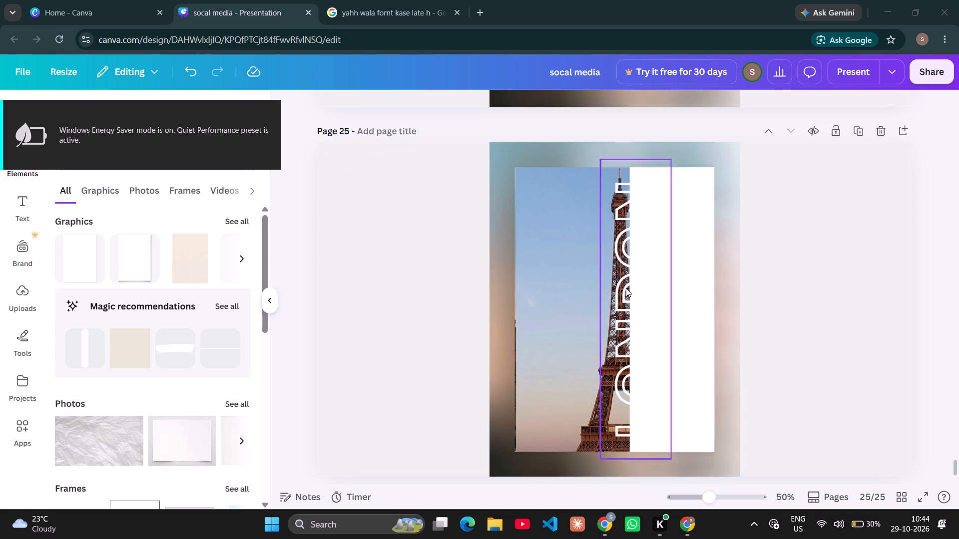
left_click_drag(807, 510, 826, 483)
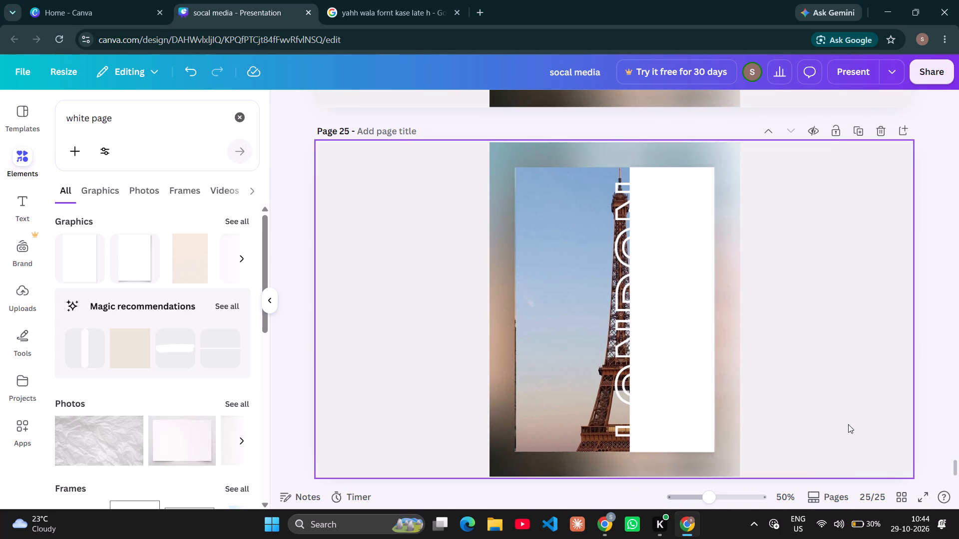
left_click(848, 424)
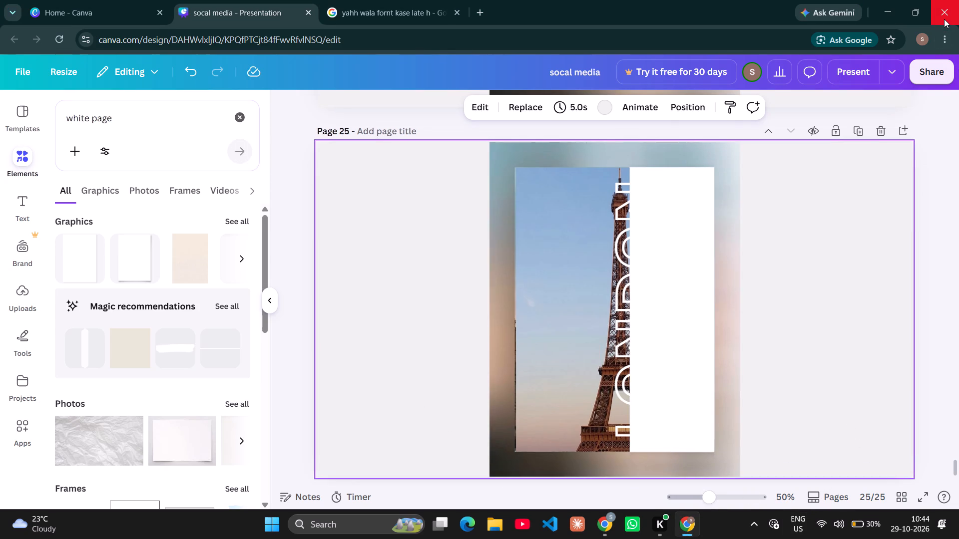
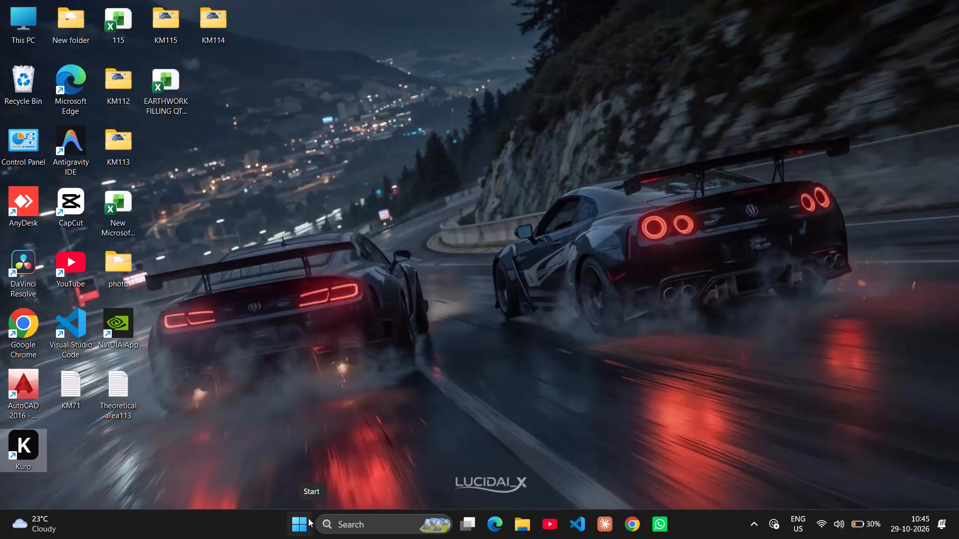
Shut down the computer from the Windows desktop.
left_click(304, 524)
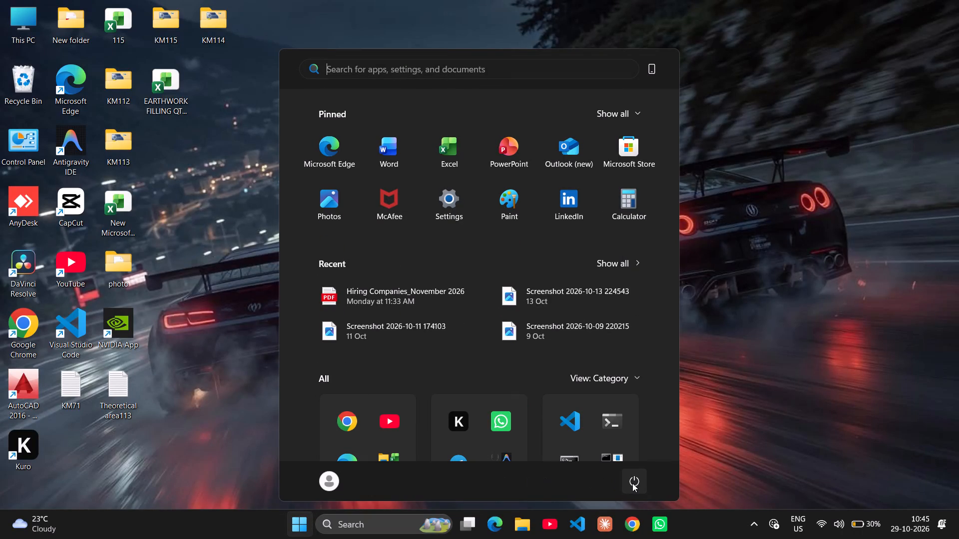
left_click(632, 483)
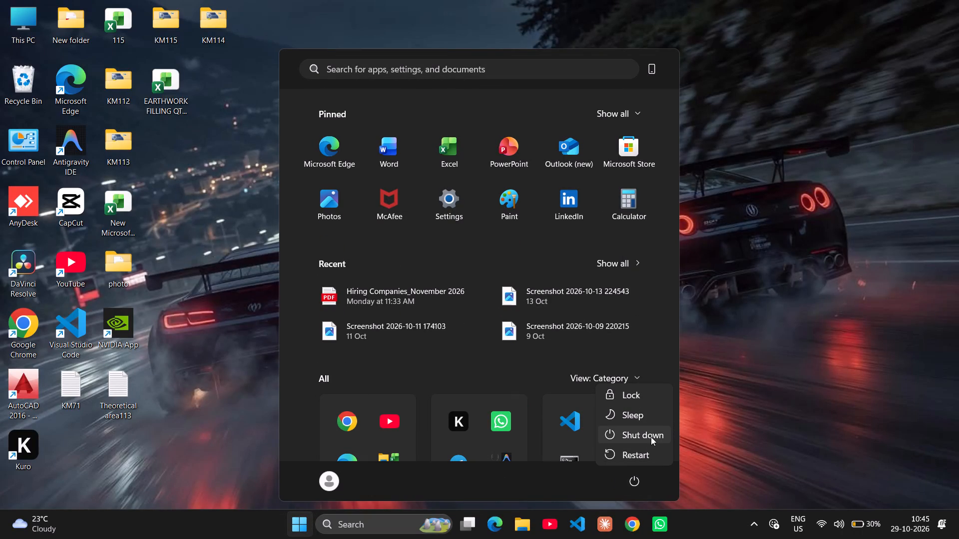
left_click(650, 436)
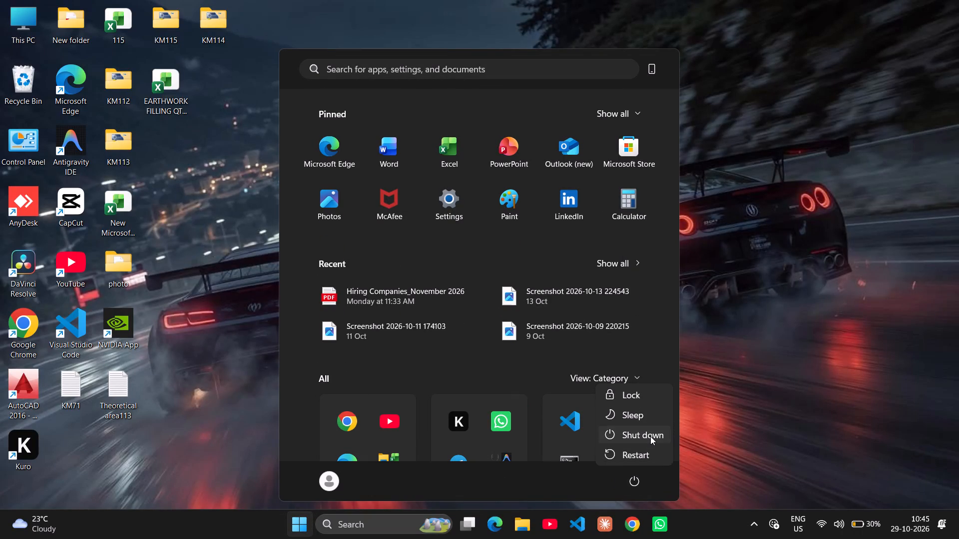